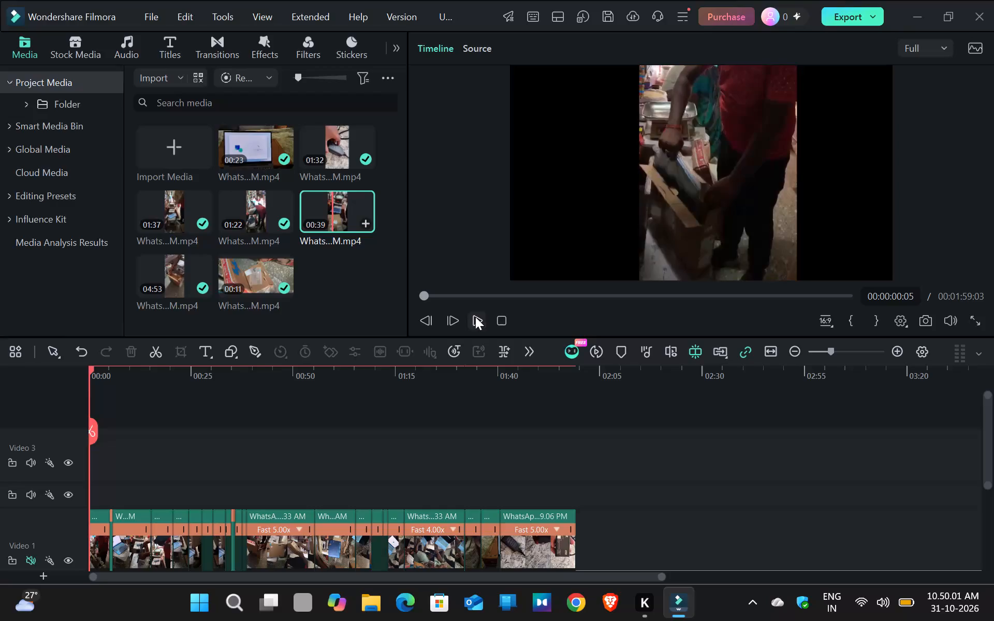
Play the edited video from the start in full screen and examine the cuts and framing up to about 40 seconds.
{"action": "left_click", "coordinate": [475, 317]}
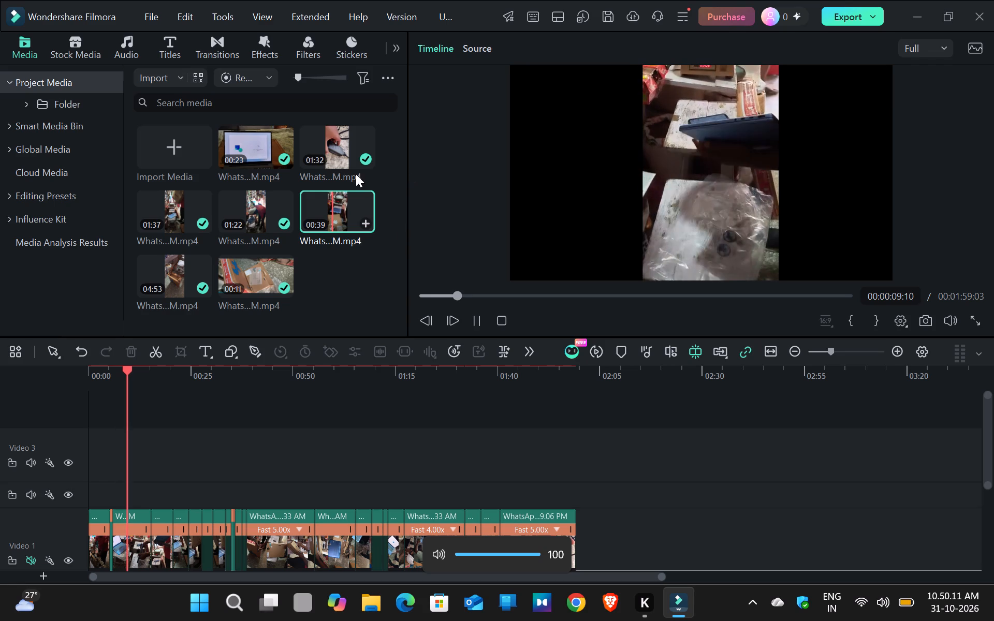
{"action": "left_click", "coordinate": [501, 324]}
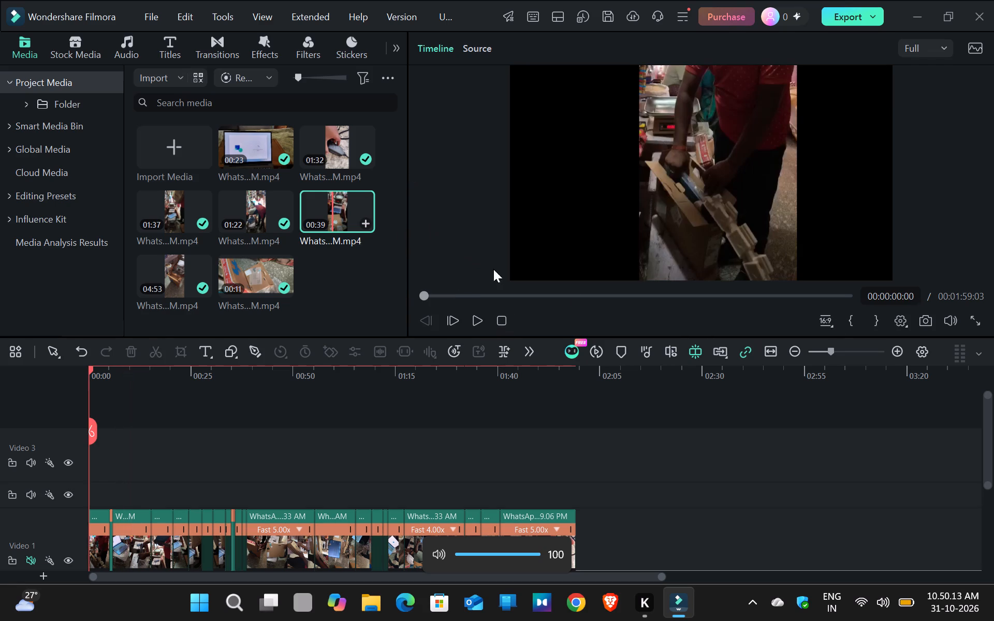
{"action": "left_click", "coordinate": [978, 317]}
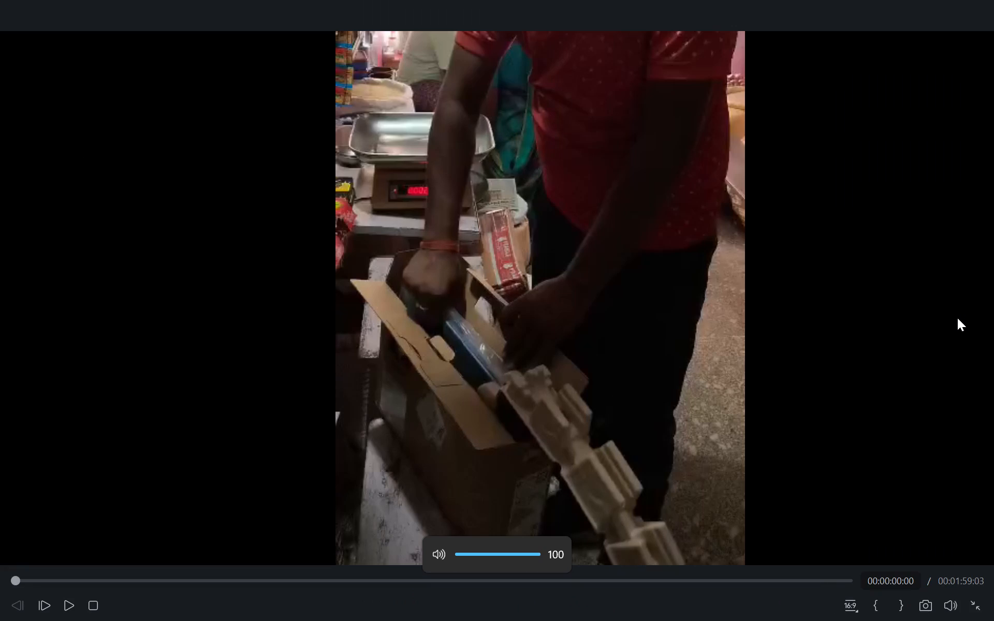
{"action": "key", "text": "space"}
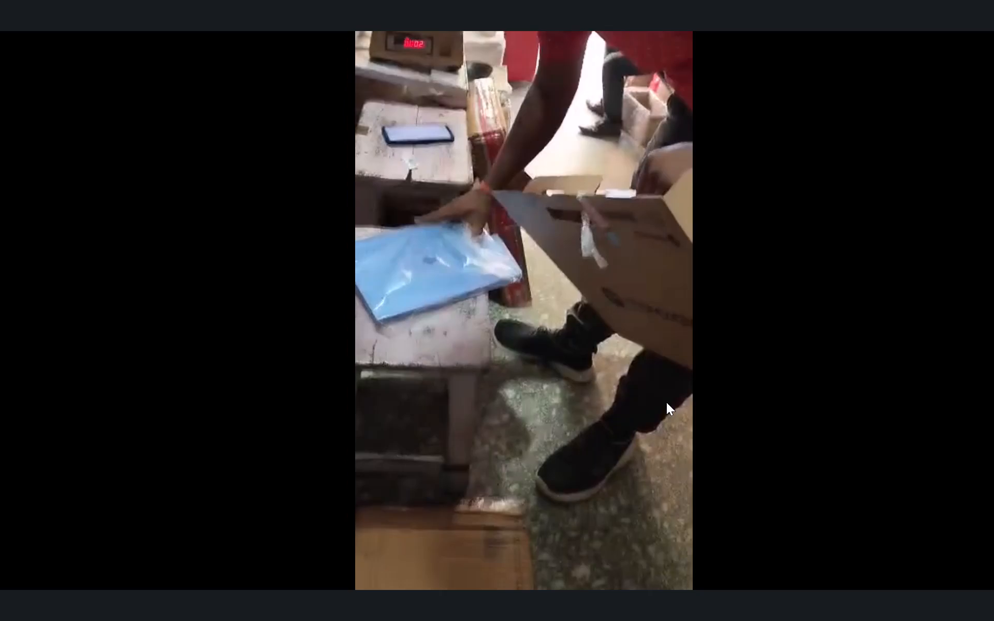
{"action": "key", "text": "j"}
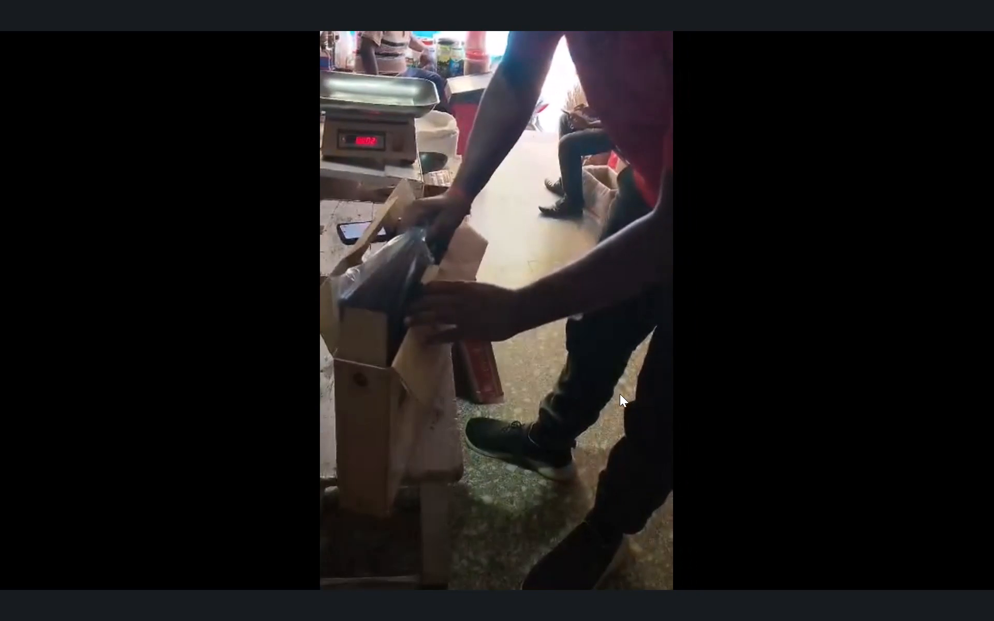
{"action": "type", "text": "jjj"}
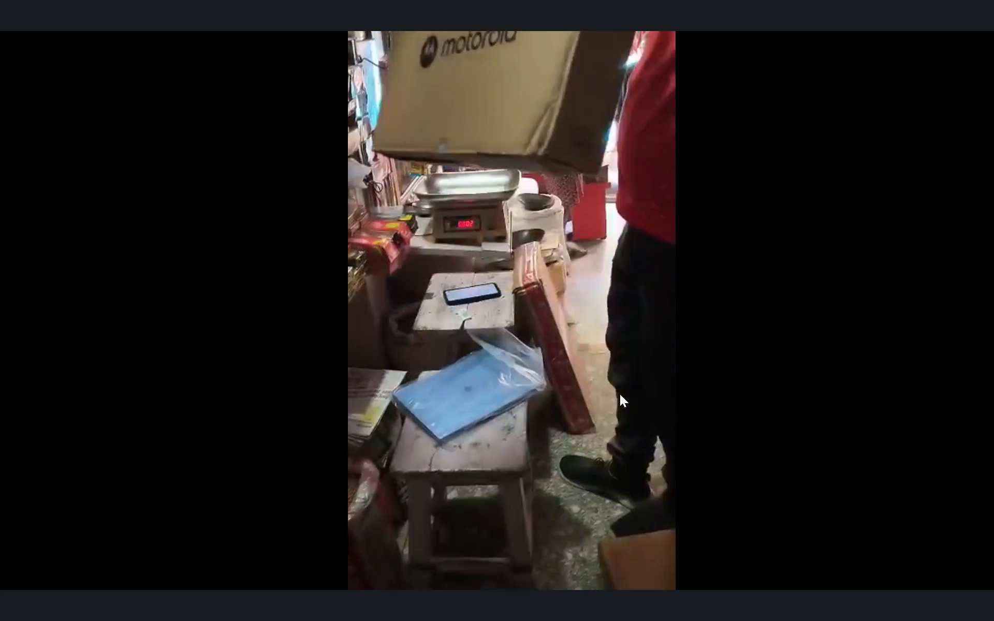
{"action": "key", "text": "l"}
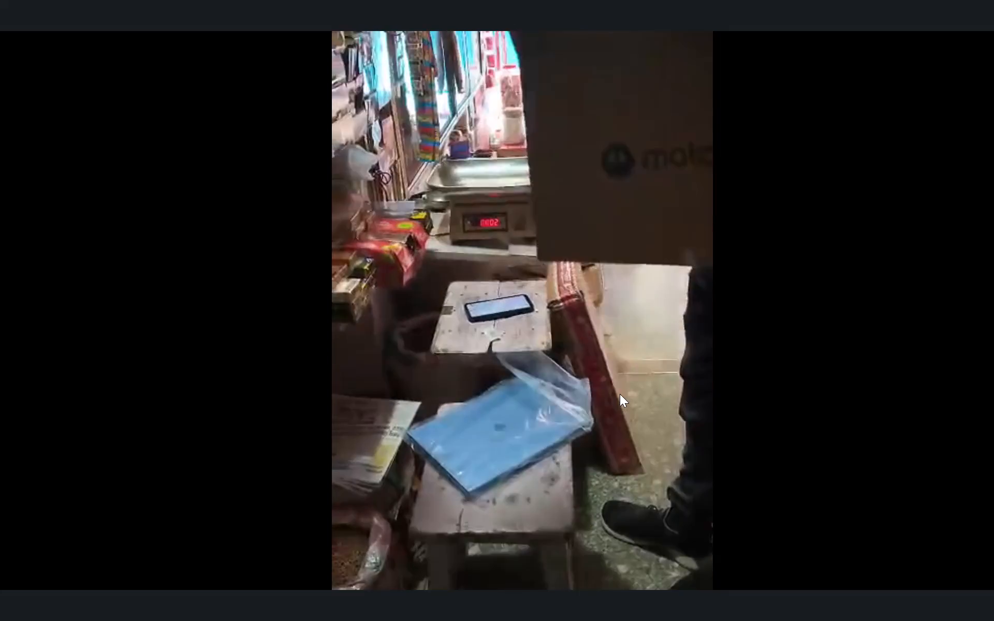
{"action": "key", "text": "k"}
{"action": "key", "text": "k"}
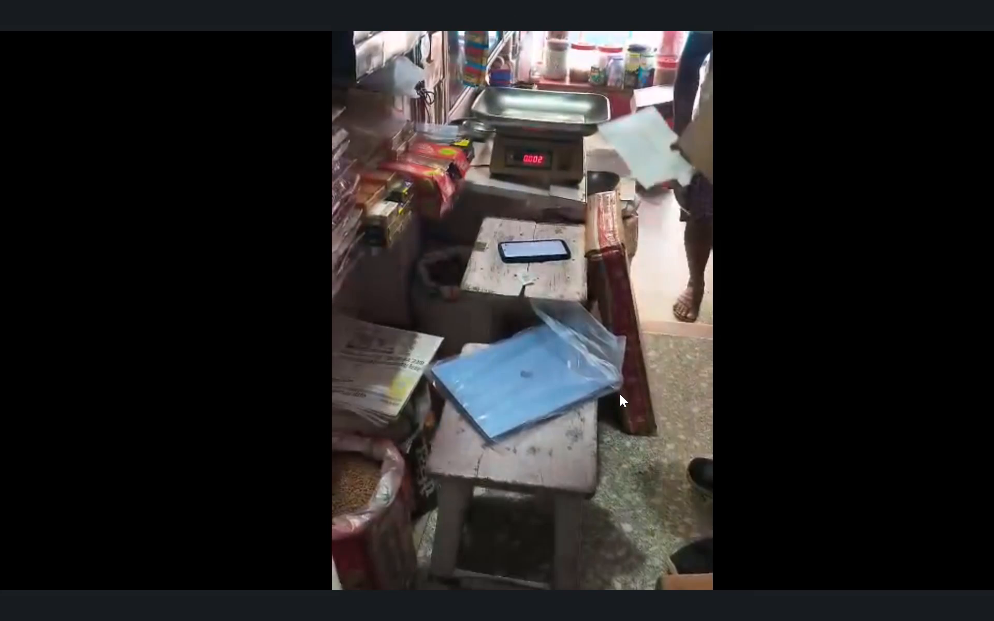
{"action": "key", "text": "k"}
{"action": "key", "text": "space"}
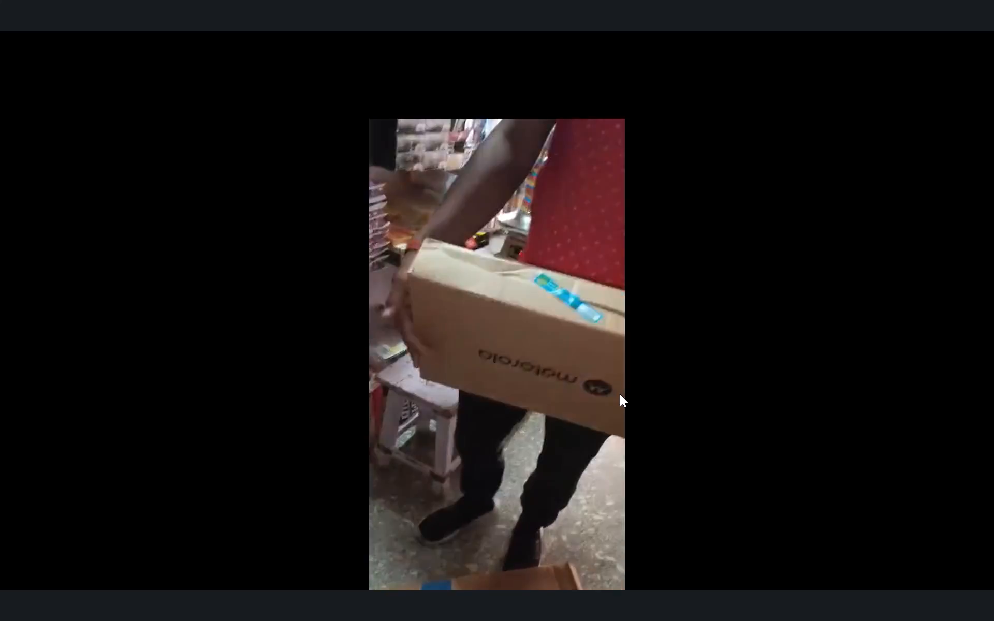
{"action": "key", "text": "space"}
{"action": "key", "text": "Escape"}
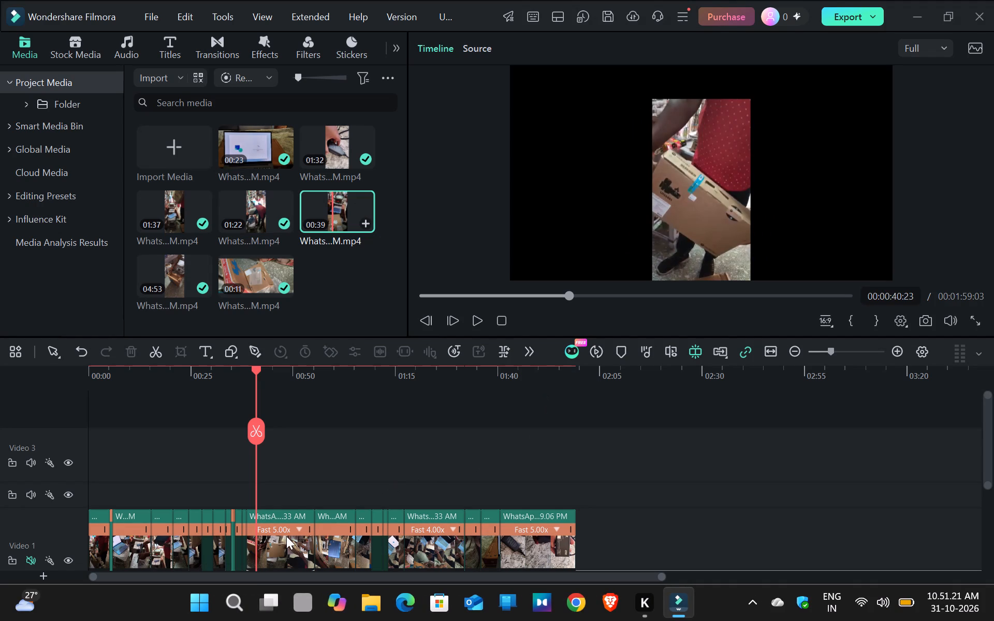
Move the picture of the 5.00x speed clip at about 40 seconds upward until it is vertically centred in the black frame.
{"action": "left_click", "coordinate": [286, 536]}
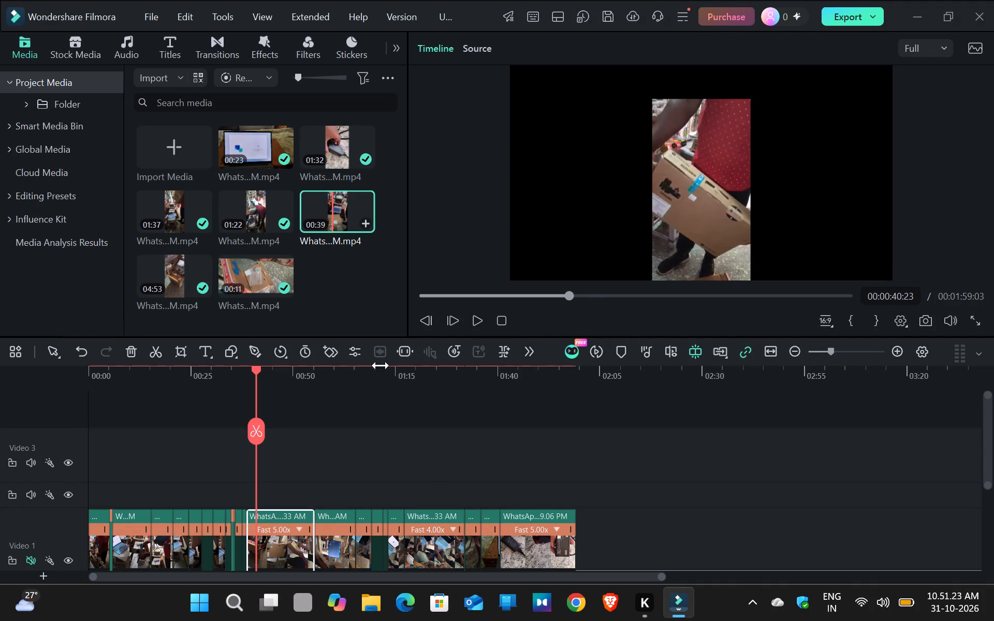
{"action": "left_click", "coordinate": [668, 209]}
{"action": "left_click_drag", "start_coordinate": [668, 209], "coordinate": [668, 200]}
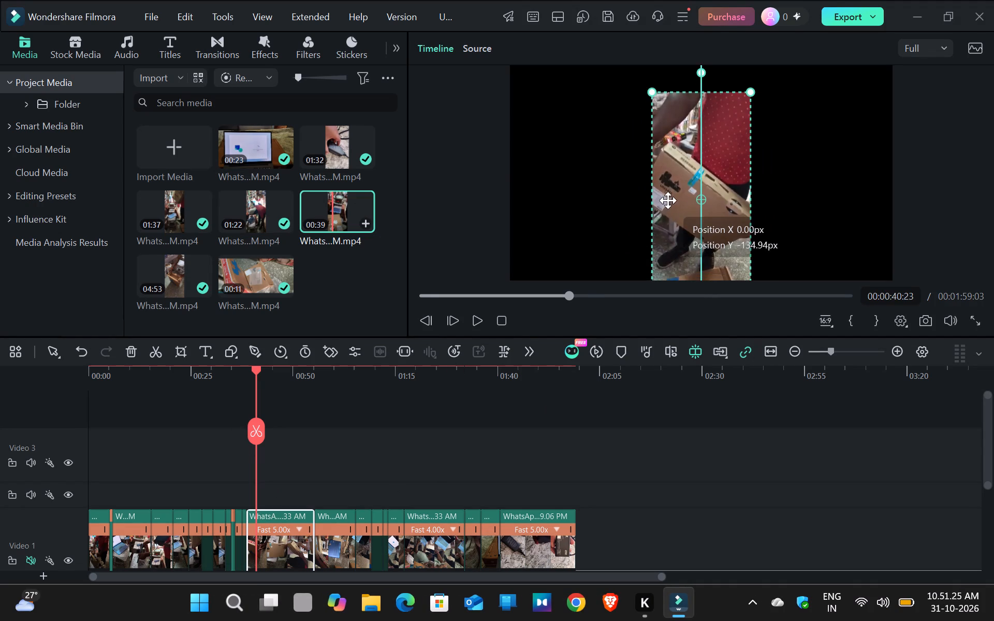
{"action": "left_click_drag", "start_coordinate": [668, 200], "coordinate": [668, 173]}
{"action": "left_click", "coordinate": [668, 173]}
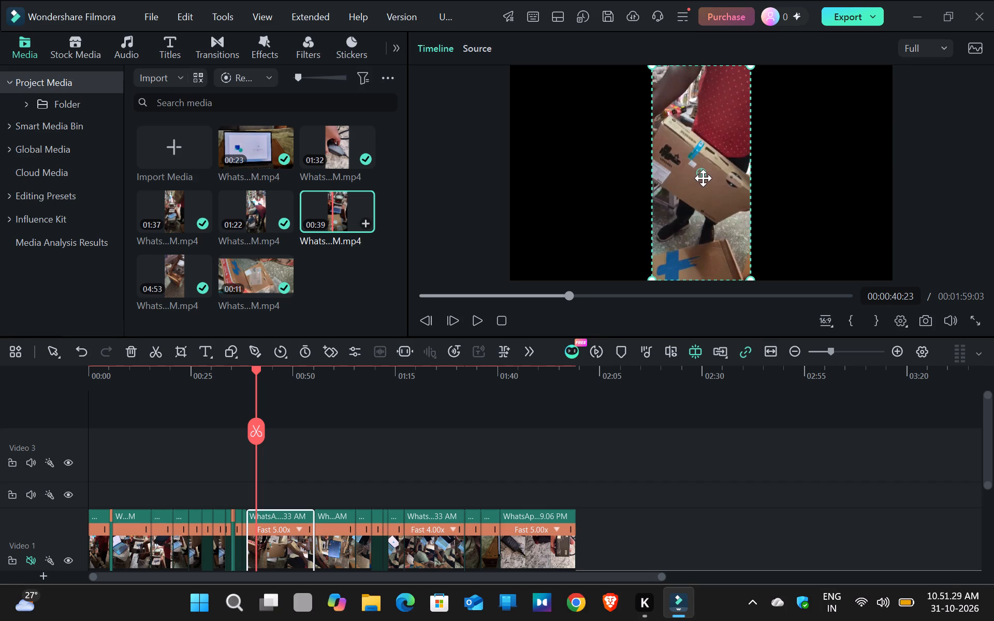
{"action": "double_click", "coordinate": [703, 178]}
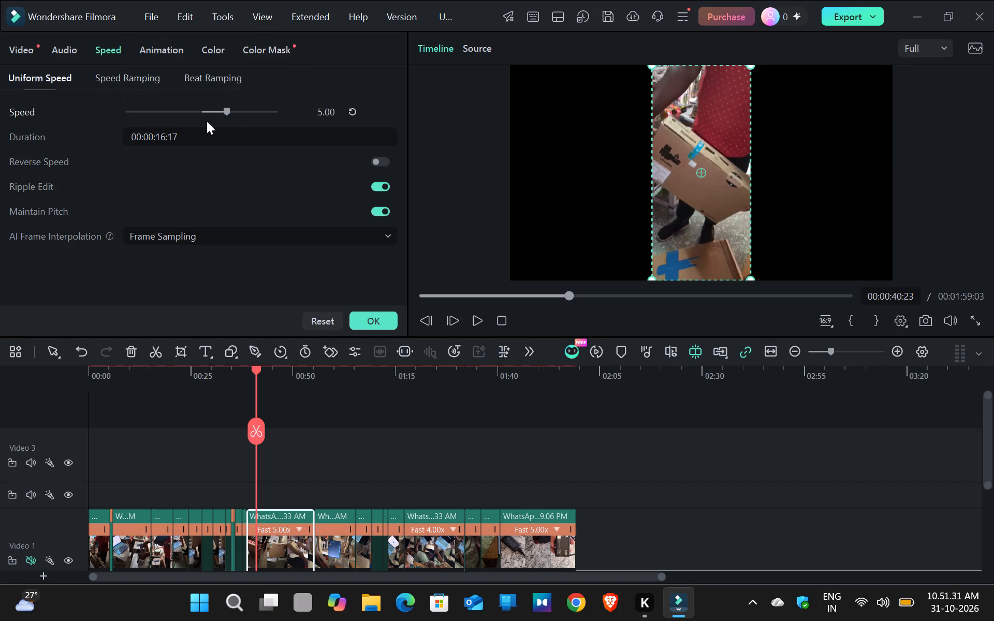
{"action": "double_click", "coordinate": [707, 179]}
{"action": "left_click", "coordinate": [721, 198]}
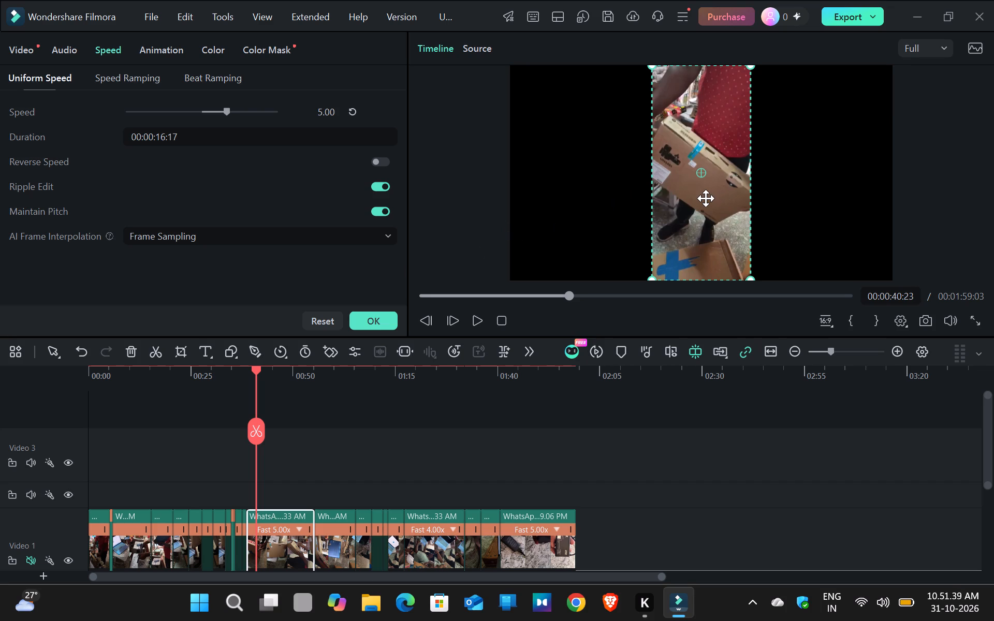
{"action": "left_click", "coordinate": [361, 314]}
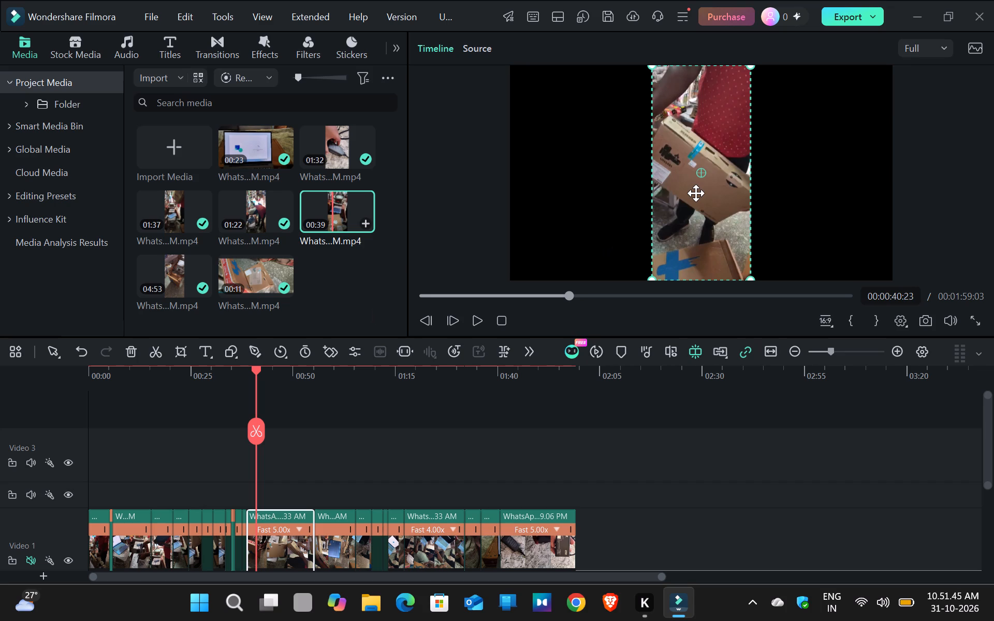
Play the timeline again from about 34 seconds in full screen and check the framing of the repositioned clip and the following footage.
{"action": "scroll", "coordinate": [696, 193], "scroll_direction": "up", "scroll_amount": 3, "text": "ctrl"}
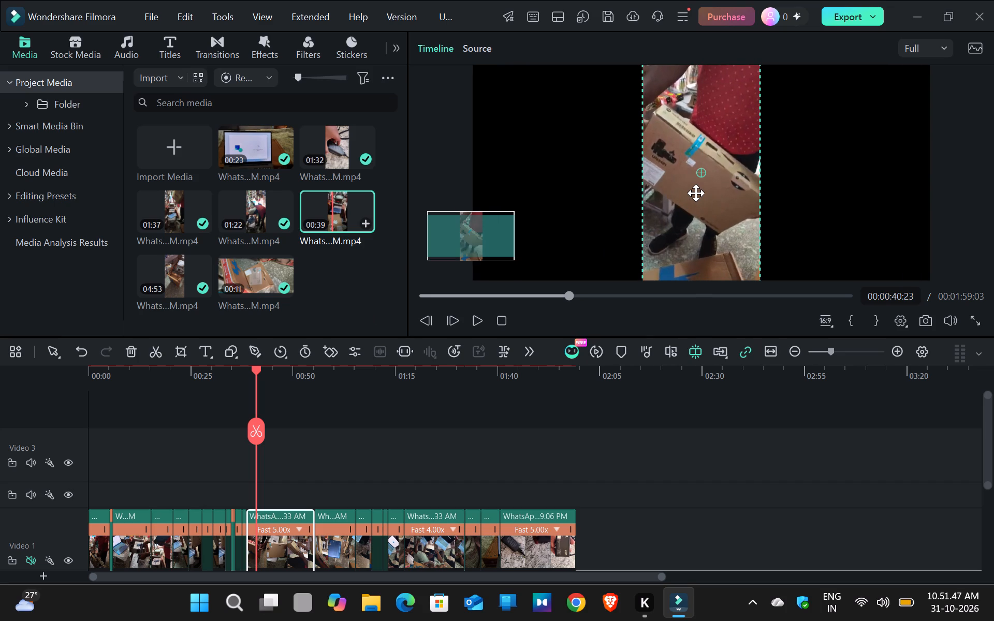
{"action": "left_click", "coordinate": [476, 317]}
{"action": "left_click", "coordinate": [476, 317]}
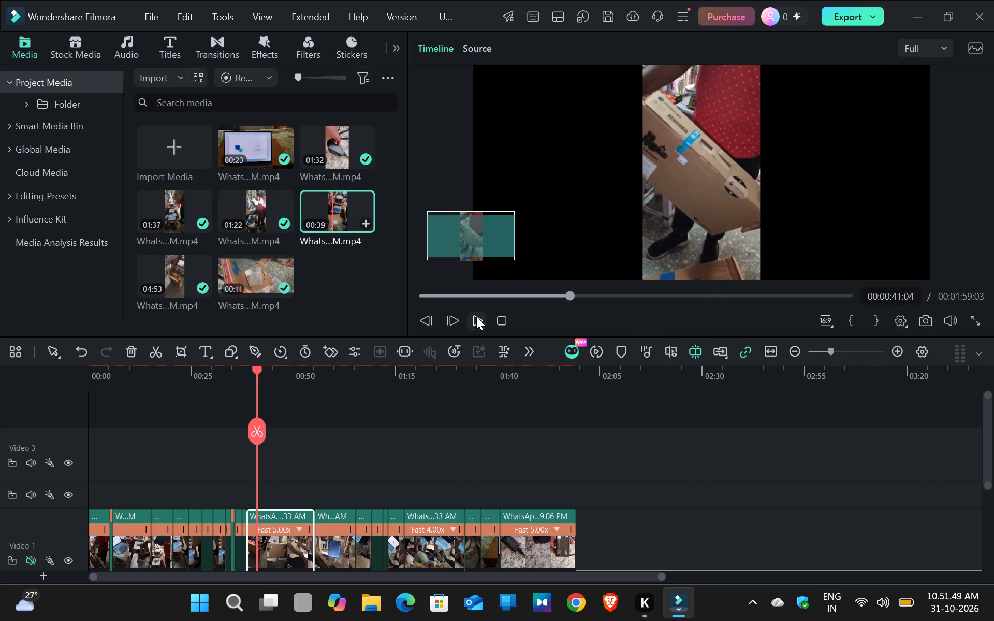
{"action": "left_click", "coordinate": [230, 367]}
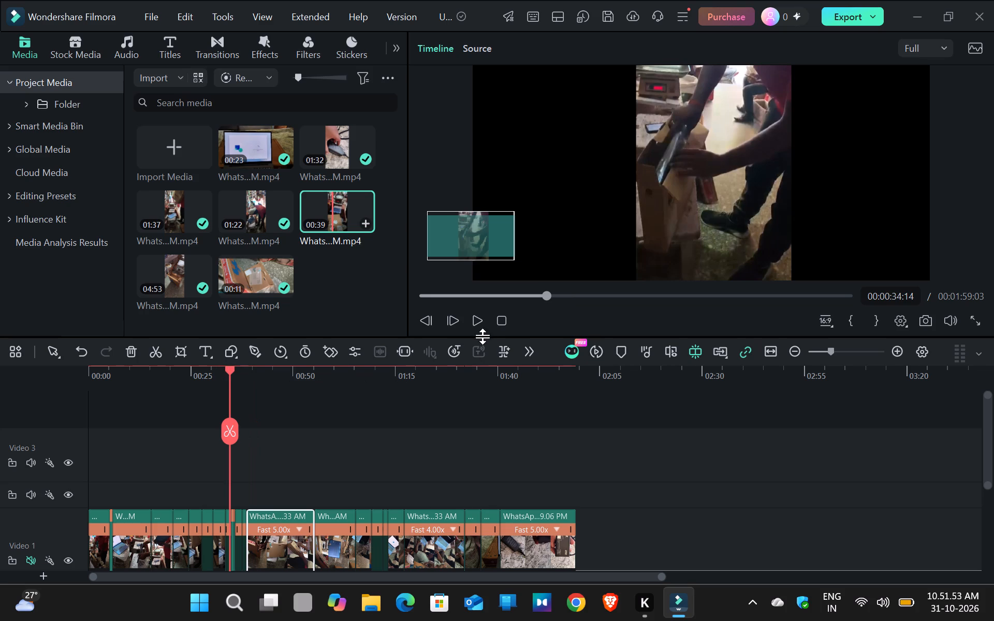
{"action": "left_click", "coordinate": [477, 323]}
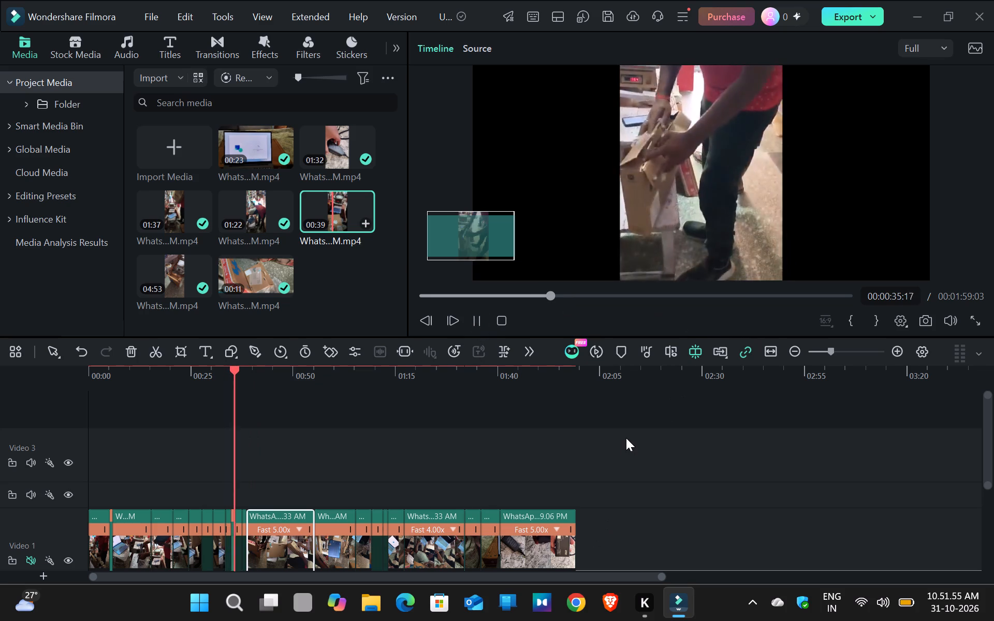
{"action": "left_click", "coordinate": [626, 438]}
{"action": "left_click", "coordinate": [979, 325]}
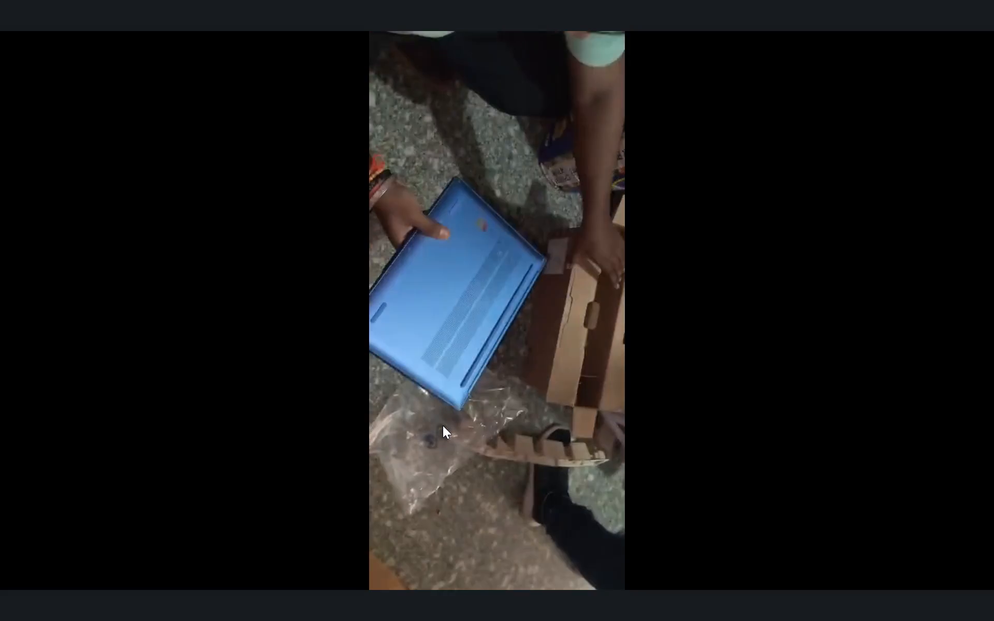
{"action": "left_click", "coordinate": [398, 381]}
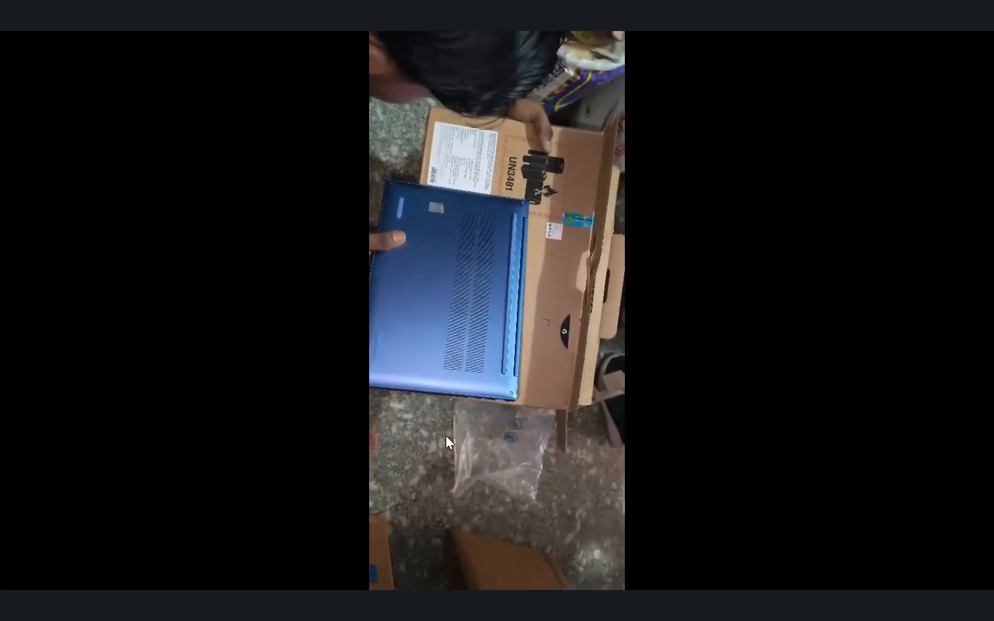
{"action": "left_click", "coordinate": [486, 421]}
{"action": "key", "text": "space"}
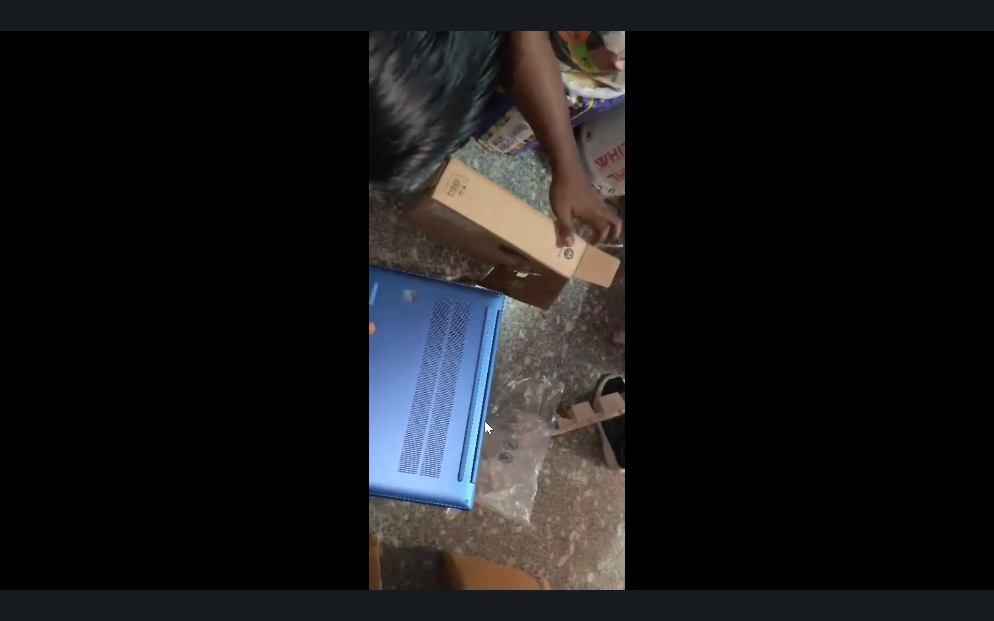
{"action": "key", "text": "f"}
{"action": "left_click", "coordinate": [633, 342]}
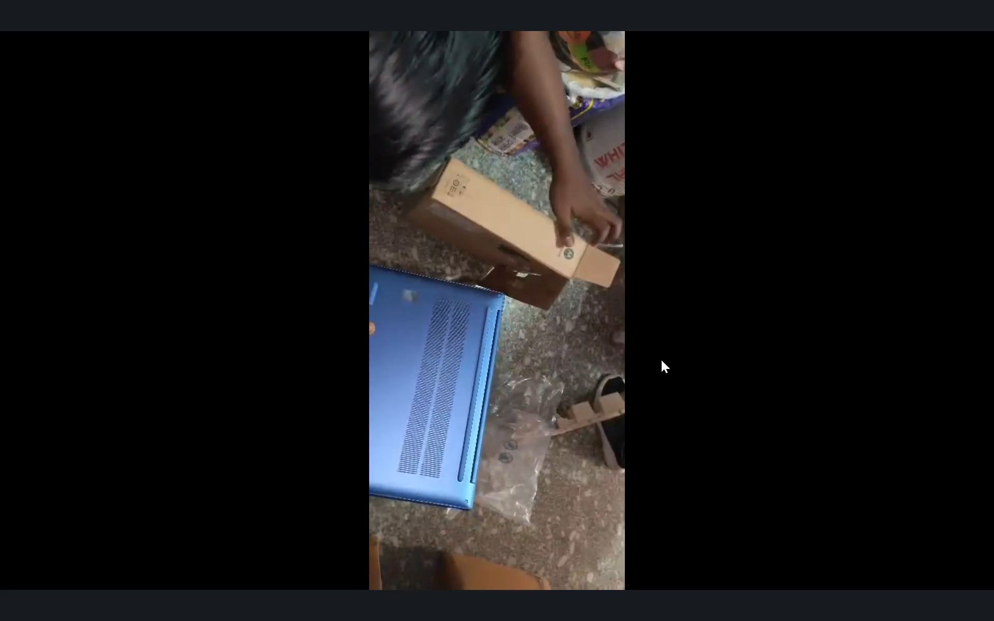
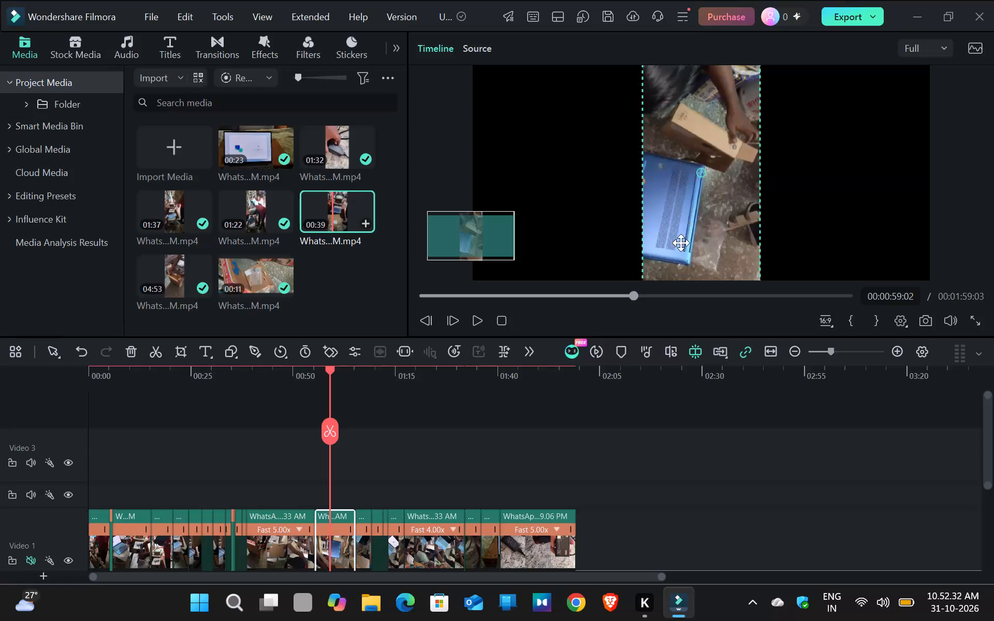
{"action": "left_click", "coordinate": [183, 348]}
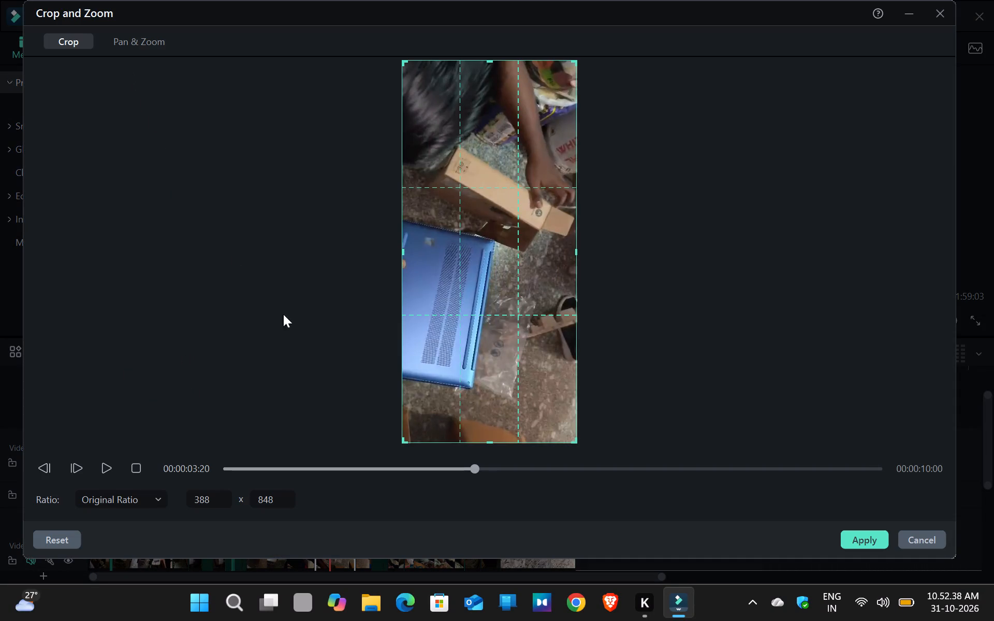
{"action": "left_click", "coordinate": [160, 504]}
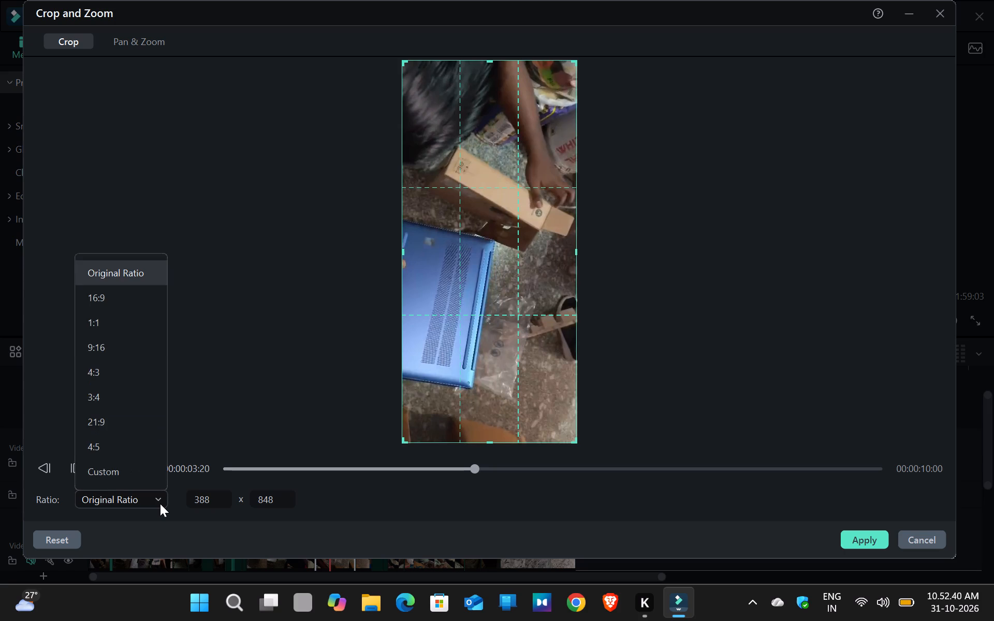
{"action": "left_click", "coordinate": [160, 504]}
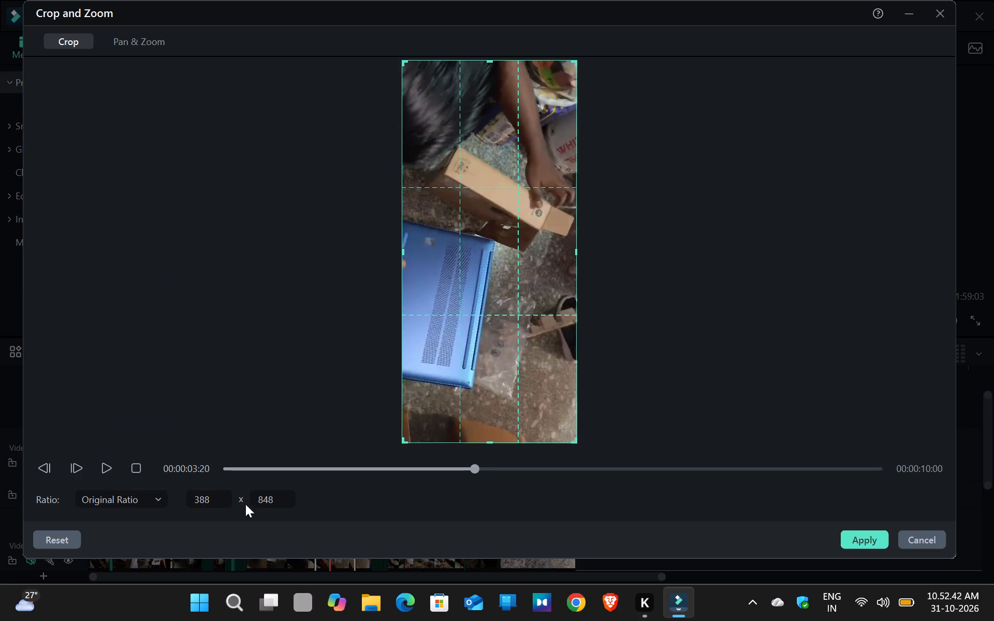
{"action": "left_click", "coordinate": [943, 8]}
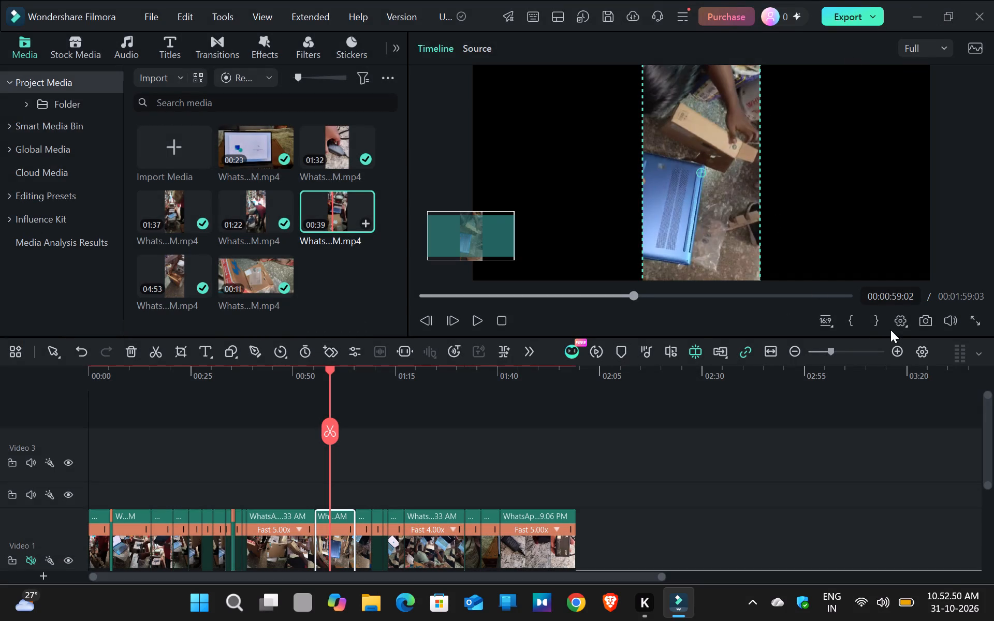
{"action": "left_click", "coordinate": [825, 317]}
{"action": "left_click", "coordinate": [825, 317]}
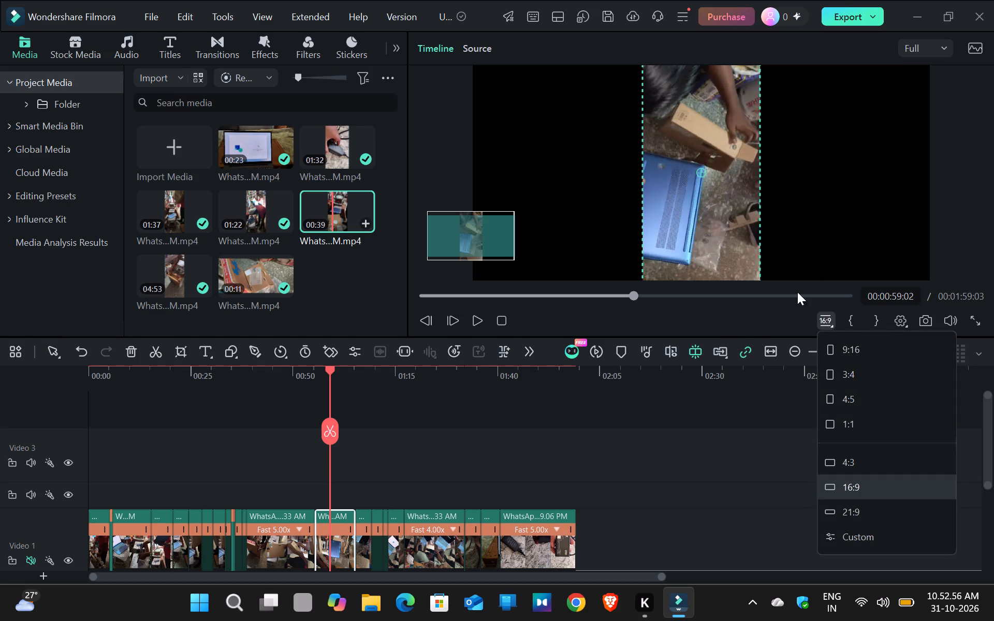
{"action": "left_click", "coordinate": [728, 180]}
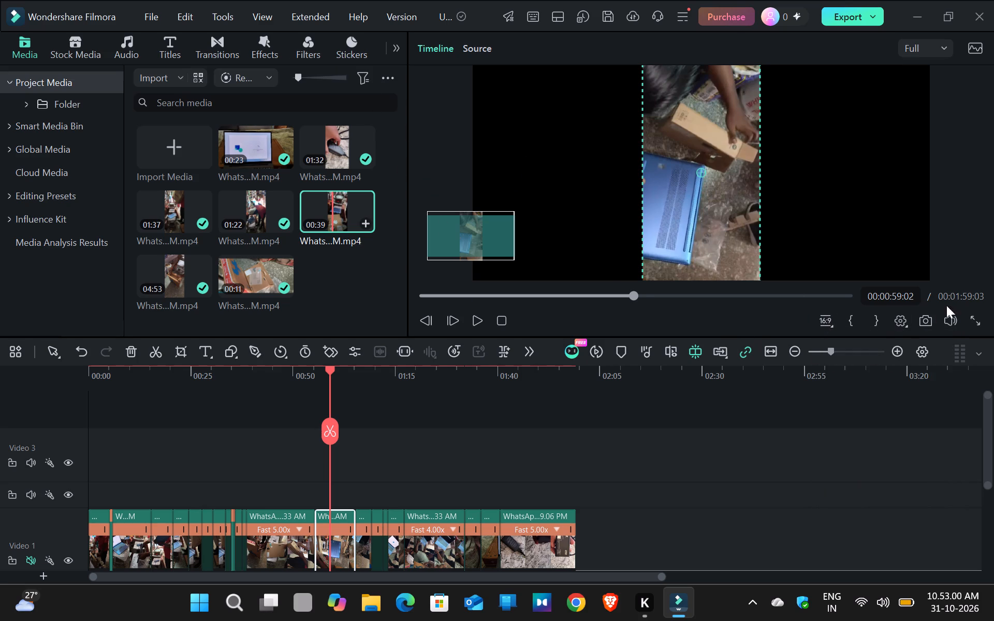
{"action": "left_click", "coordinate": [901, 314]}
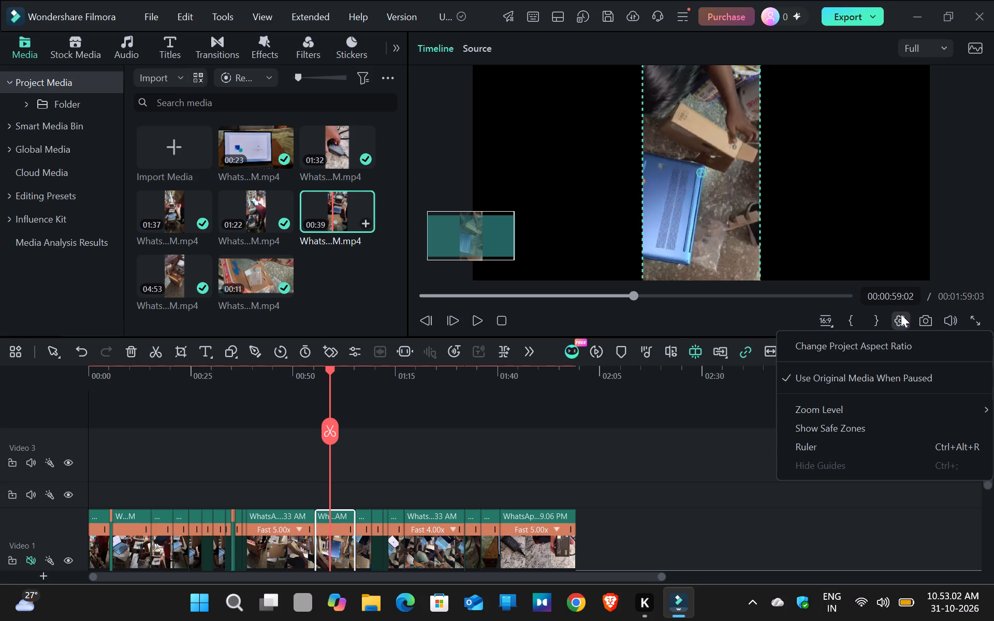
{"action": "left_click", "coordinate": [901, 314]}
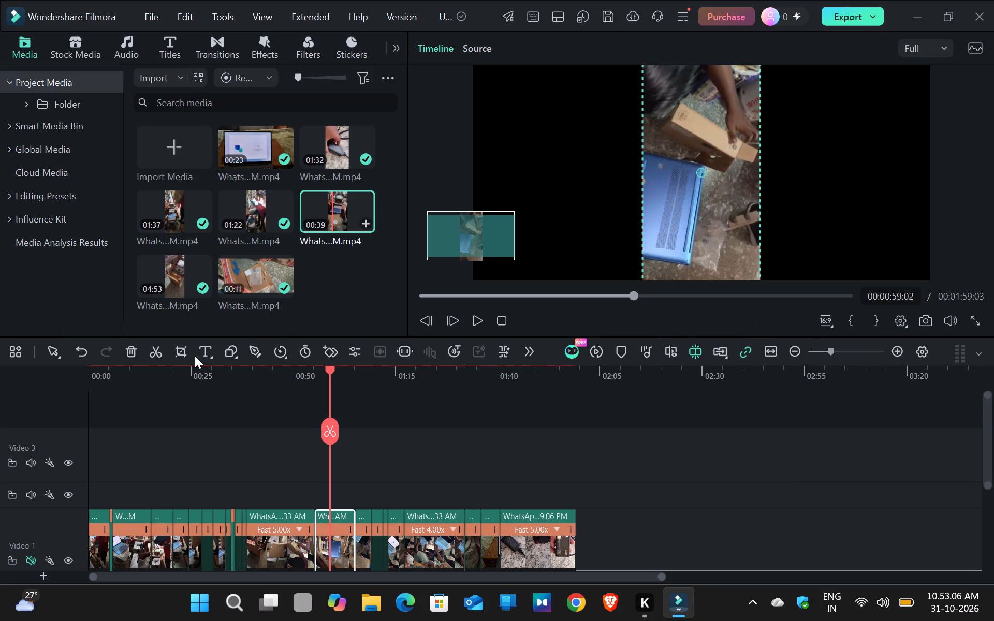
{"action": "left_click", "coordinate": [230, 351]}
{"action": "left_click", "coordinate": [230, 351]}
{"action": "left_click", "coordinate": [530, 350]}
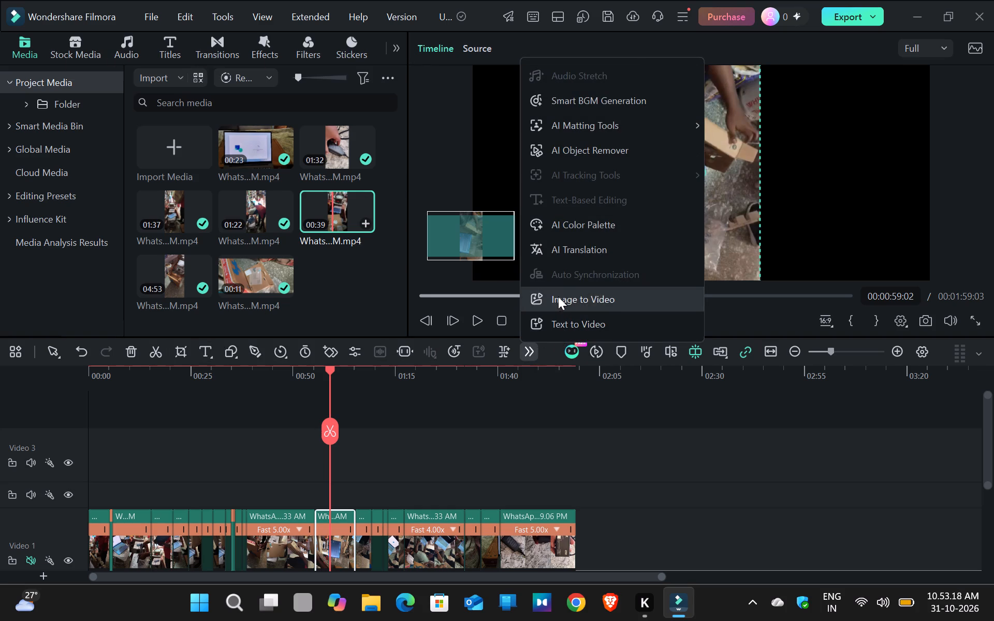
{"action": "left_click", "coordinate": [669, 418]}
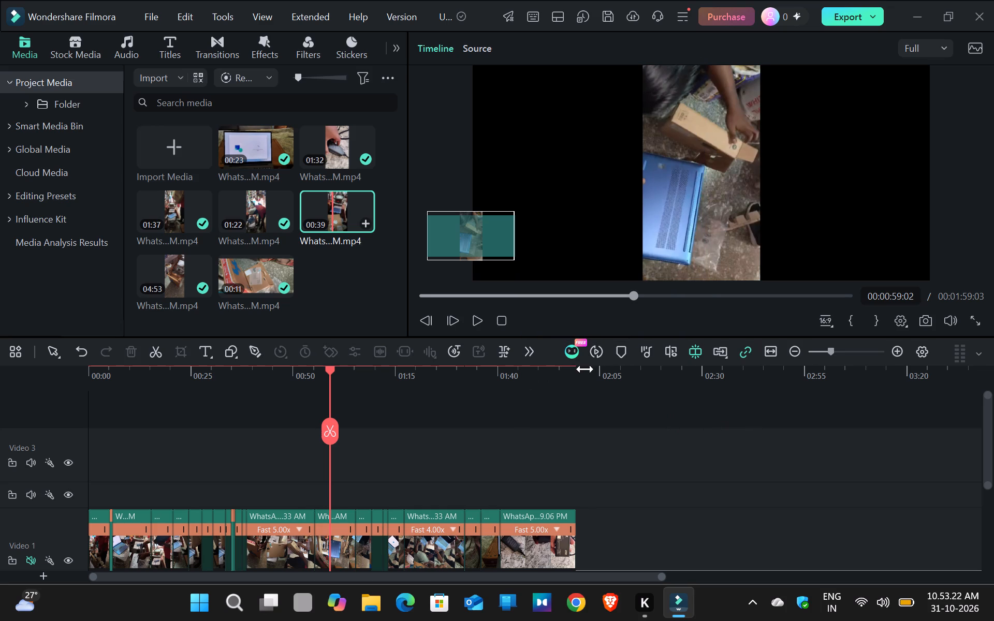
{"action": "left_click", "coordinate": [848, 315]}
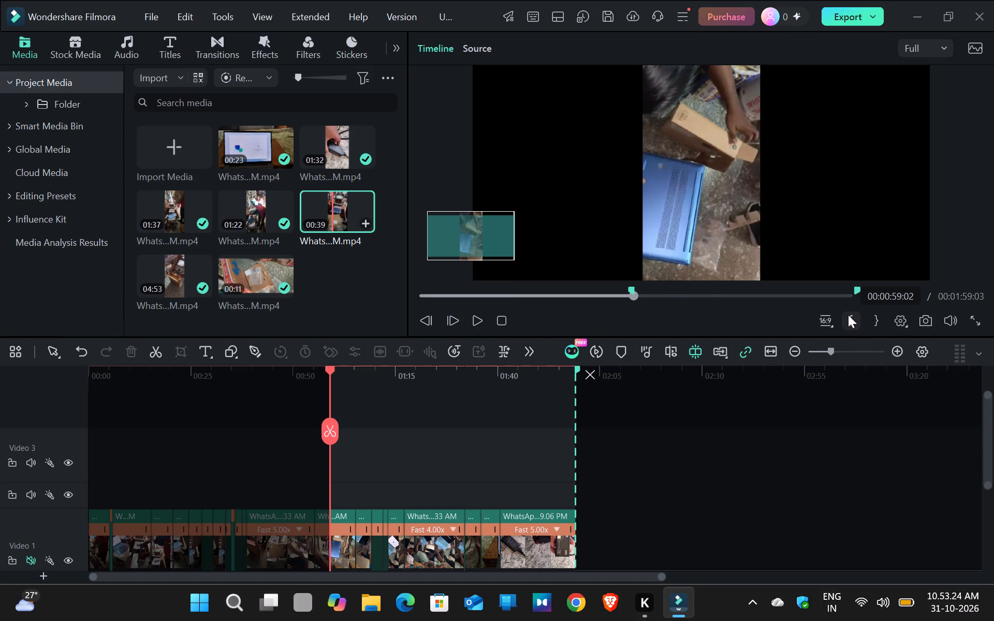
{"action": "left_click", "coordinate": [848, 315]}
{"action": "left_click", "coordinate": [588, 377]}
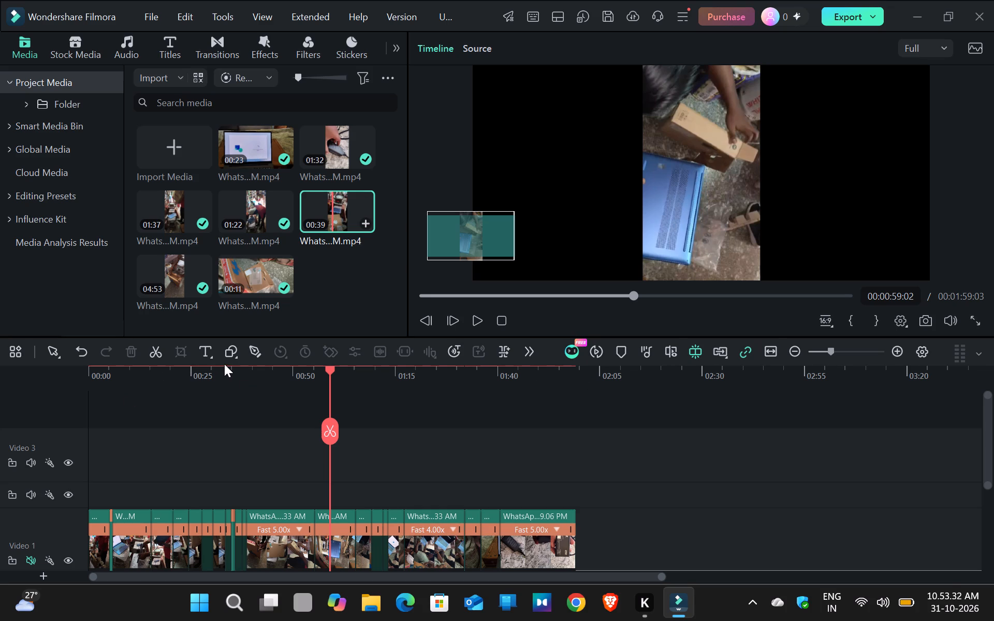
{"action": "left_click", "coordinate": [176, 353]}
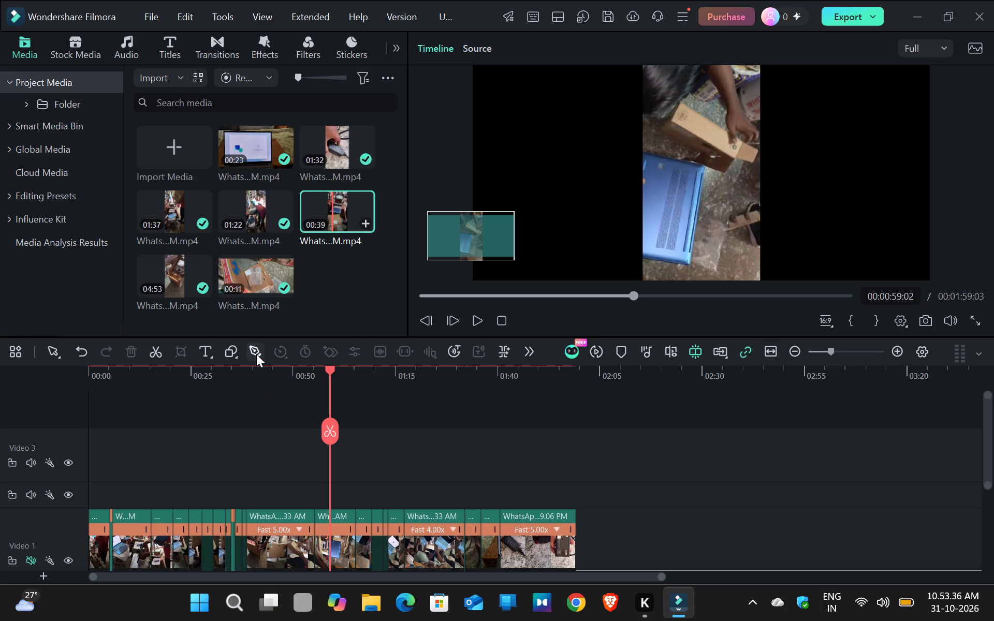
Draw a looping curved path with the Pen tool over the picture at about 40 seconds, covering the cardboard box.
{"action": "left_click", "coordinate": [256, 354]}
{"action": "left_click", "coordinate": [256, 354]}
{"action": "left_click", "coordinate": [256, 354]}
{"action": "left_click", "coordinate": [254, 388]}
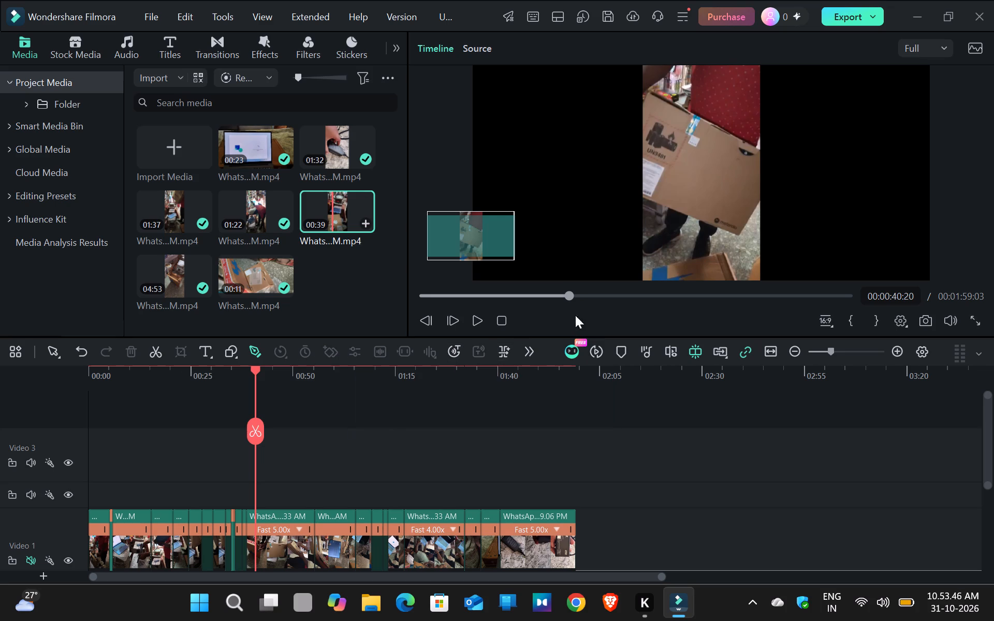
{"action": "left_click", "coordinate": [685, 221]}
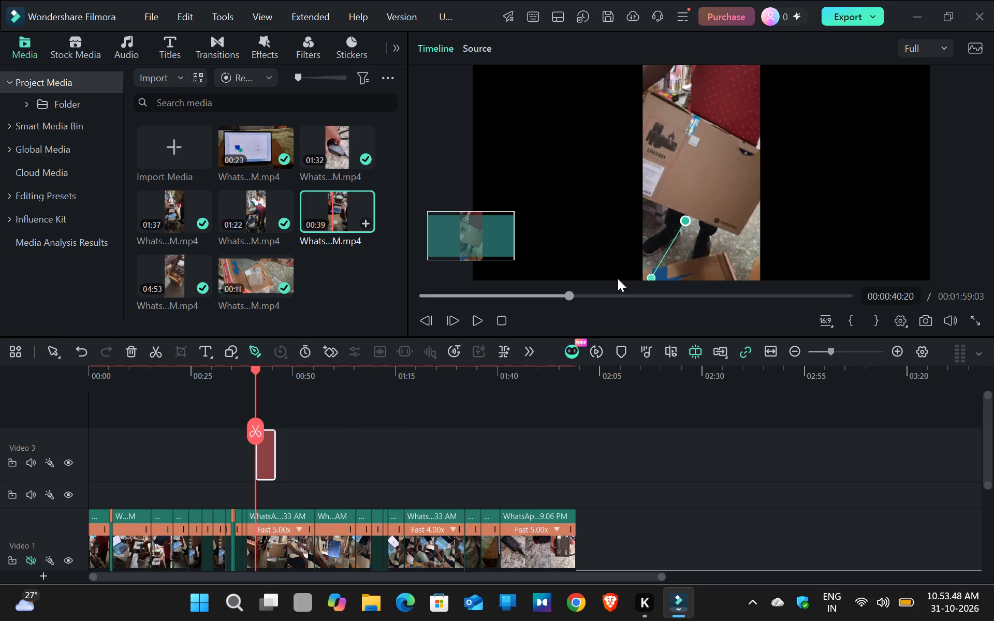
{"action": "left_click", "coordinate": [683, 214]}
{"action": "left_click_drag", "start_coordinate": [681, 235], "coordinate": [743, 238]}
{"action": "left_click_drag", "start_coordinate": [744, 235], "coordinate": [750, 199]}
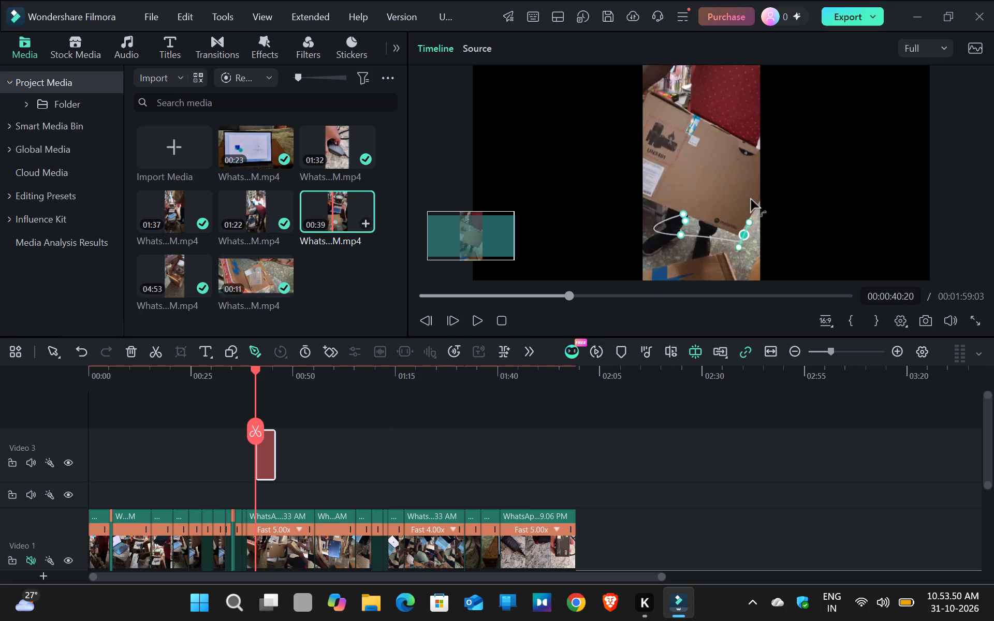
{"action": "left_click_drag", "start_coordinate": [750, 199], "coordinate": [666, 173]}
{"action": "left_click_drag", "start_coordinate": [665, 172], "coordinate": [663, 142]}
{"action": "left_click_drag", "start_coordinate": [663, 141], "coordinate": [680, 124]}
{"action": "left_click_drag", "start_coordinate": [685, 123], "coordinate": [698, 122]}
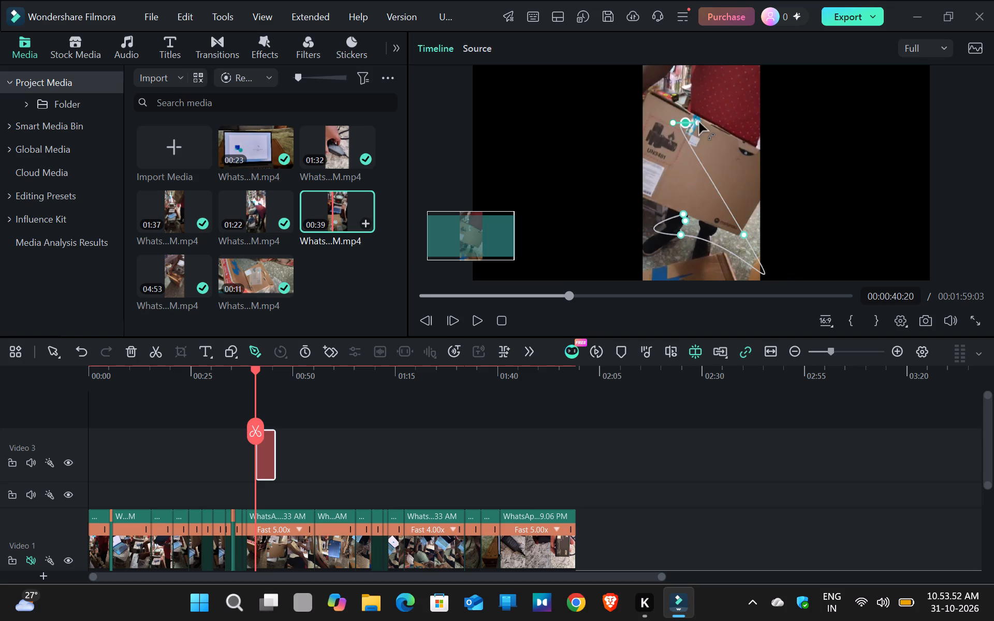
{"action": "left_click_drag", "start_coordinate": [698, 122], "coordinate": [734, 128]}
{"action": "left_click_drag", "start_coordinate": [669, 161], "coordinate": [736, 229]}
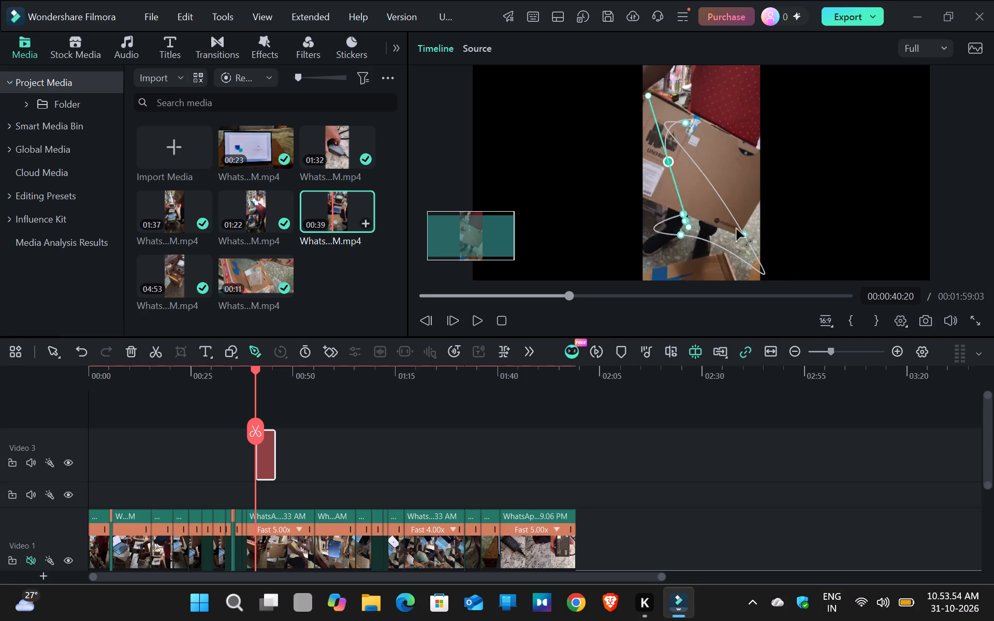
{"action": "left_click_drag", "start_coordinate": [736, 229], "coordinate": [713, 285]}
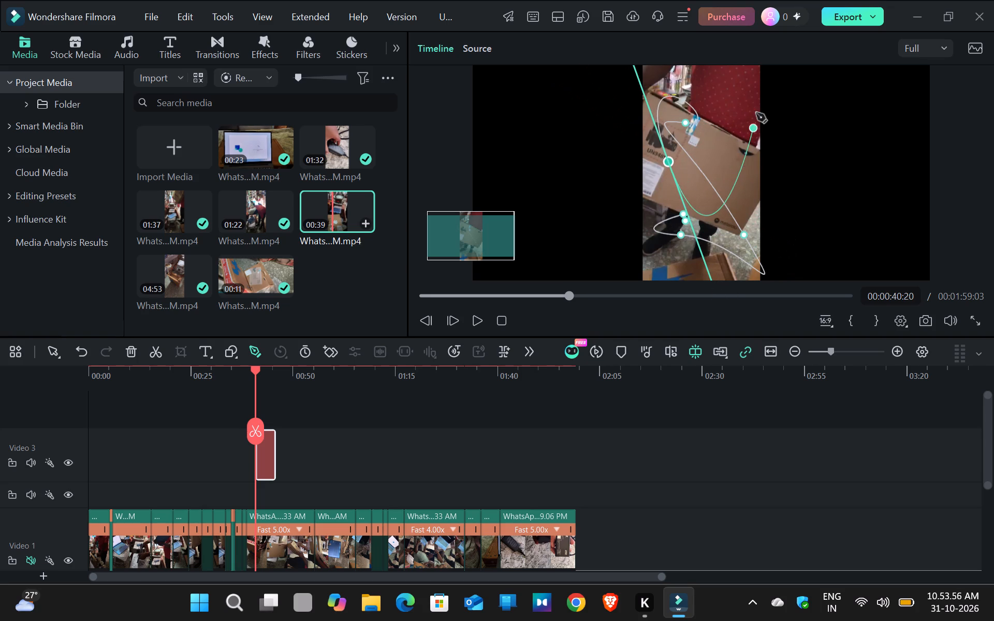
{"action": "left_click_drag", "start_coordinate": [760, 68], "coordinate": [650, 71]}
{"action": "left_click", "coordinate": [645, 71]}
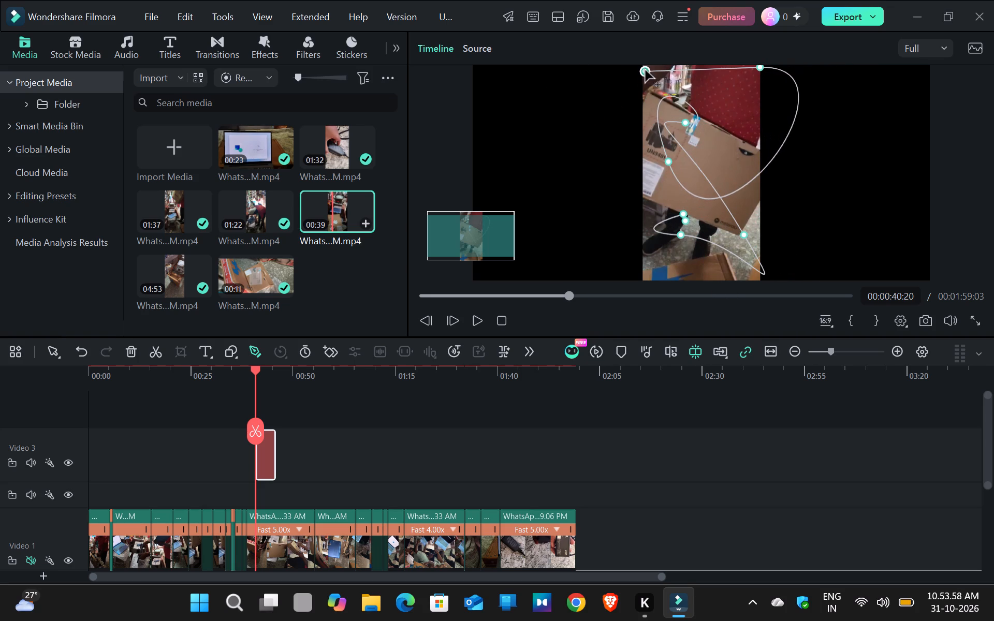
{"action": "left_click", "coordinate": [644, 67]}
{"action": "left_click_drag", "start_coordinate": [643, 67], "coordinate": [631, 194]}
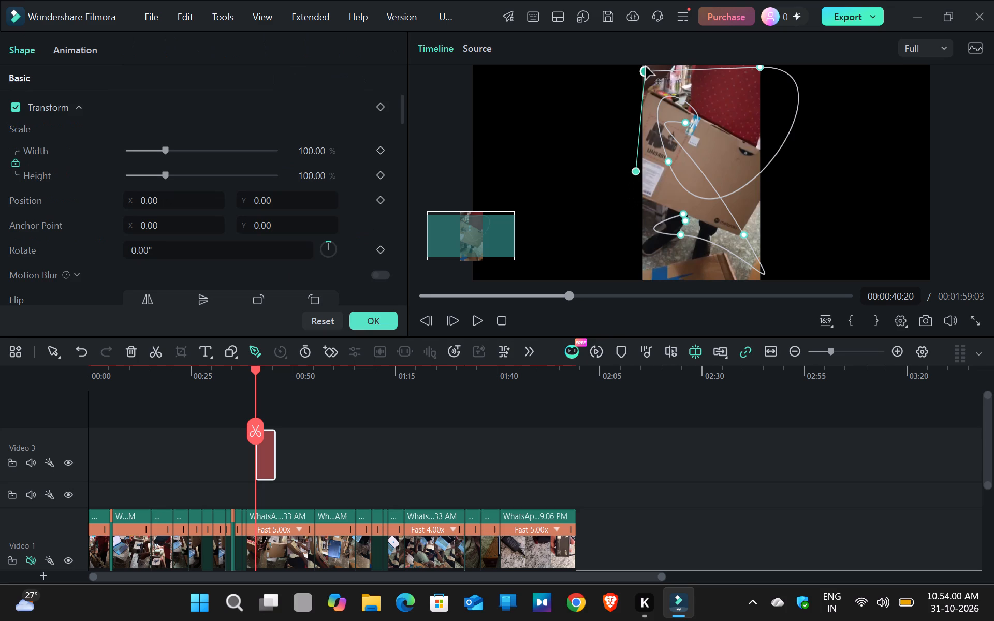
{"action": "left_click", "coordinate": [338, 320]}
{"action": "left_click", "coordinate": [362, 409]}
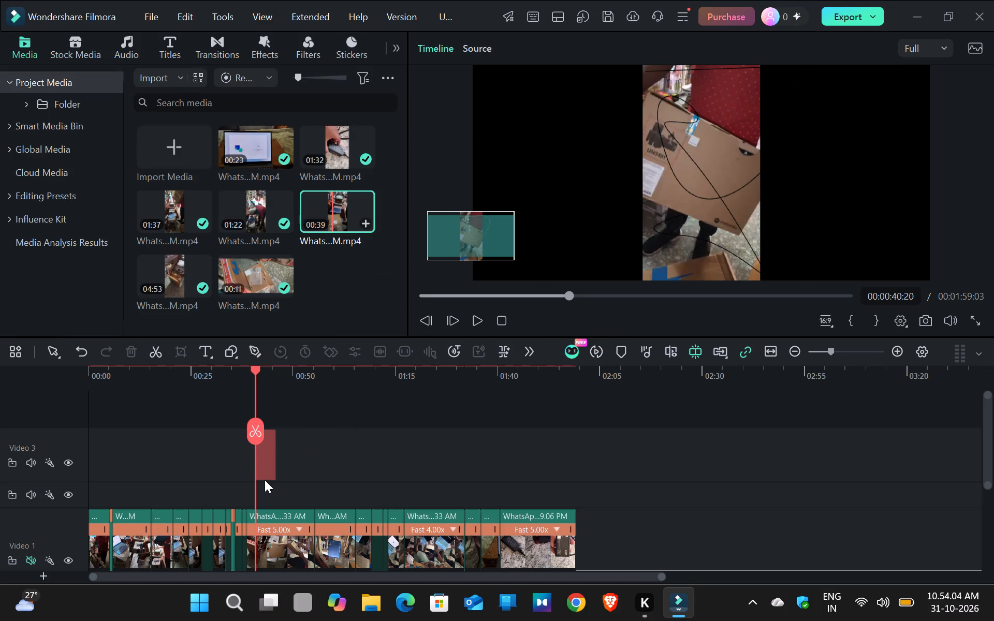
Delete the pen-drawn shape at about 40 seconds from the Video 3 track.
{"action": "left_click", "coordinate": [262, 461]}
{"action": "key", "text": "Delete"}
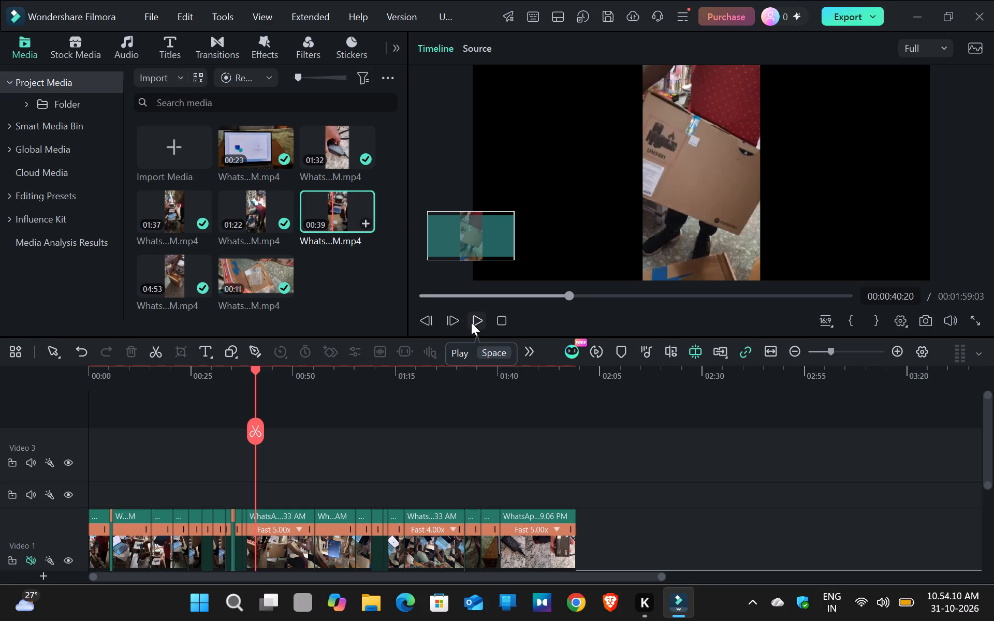
Play the timeline from about 40 seconds to about 56 seconds and check the framing up to the blue laptop clip.
{"action": "left_click", "coordinate": [48, 202]}
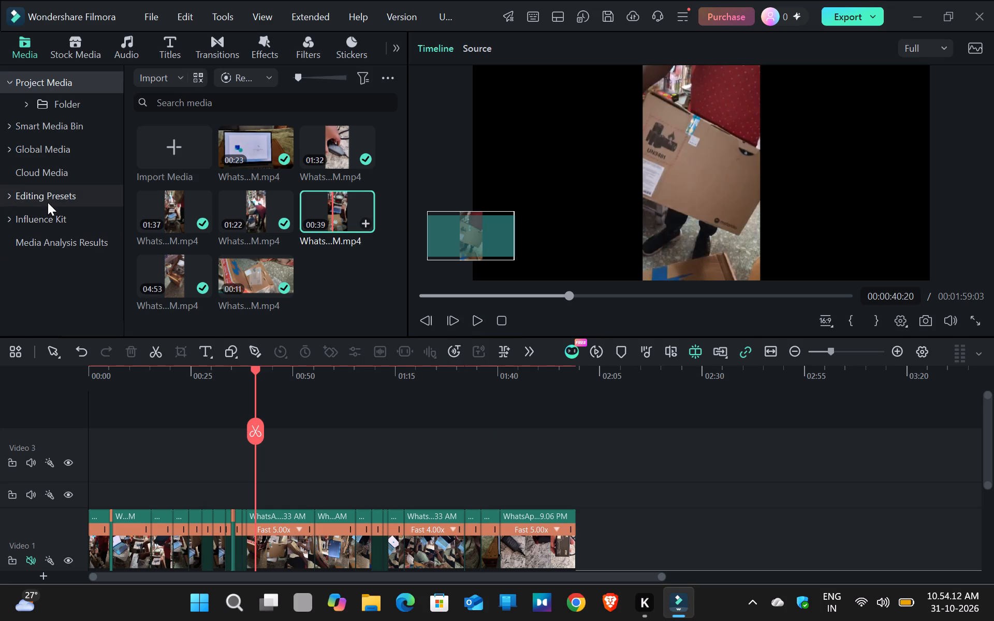
{"action": "left_click", "coordinate": [473, 321]}
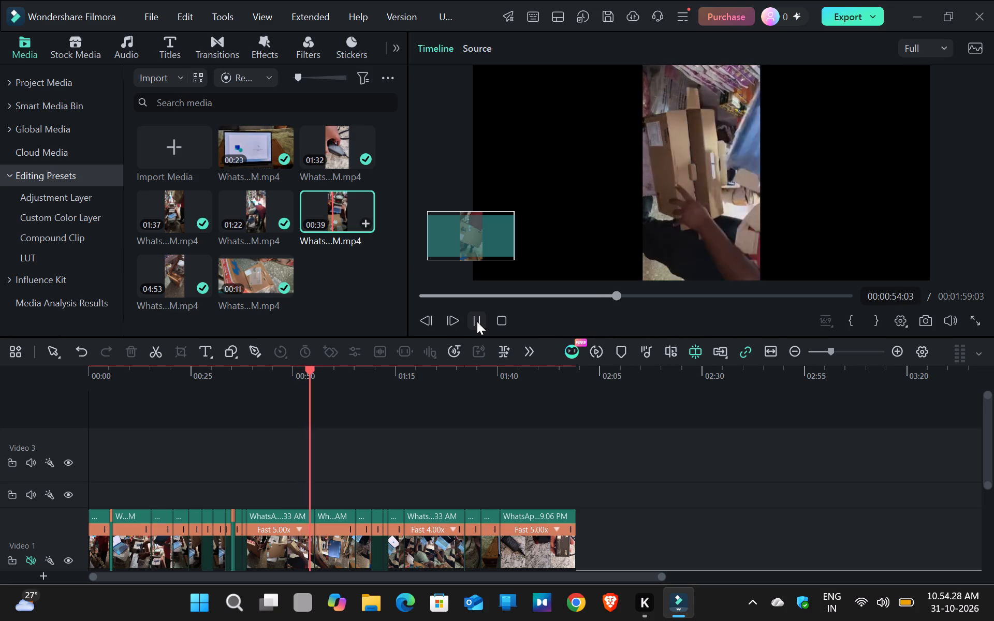
{"action": "left_click", "coordinate": [477, 321]}
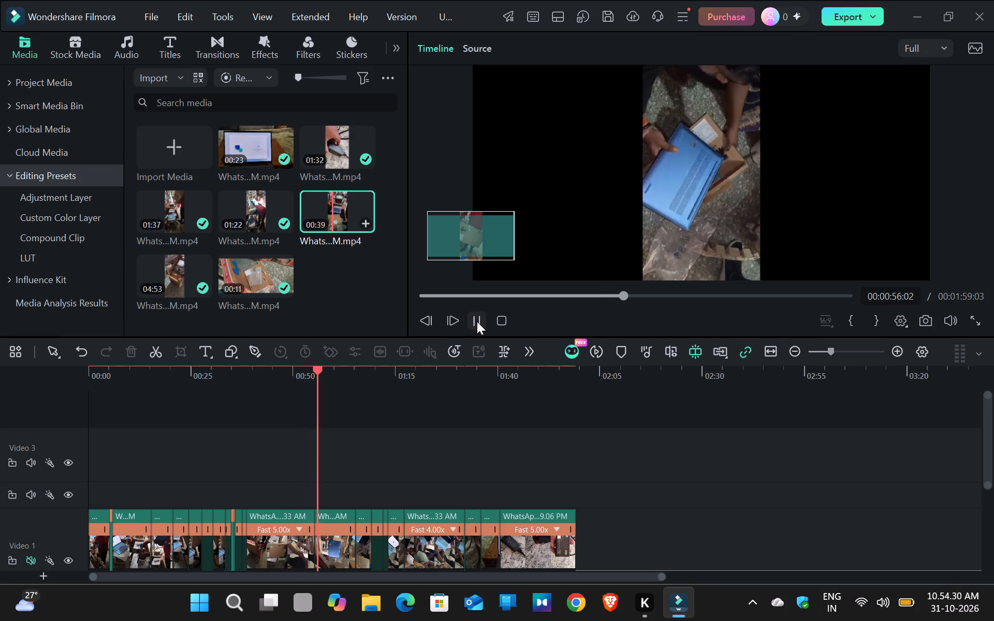
Move the picture of the blue laptop clip at about 56 seconds upward in the frame, keeping it horizontally centred.
{"action": "left_click", "coordinate": [333, 536]}
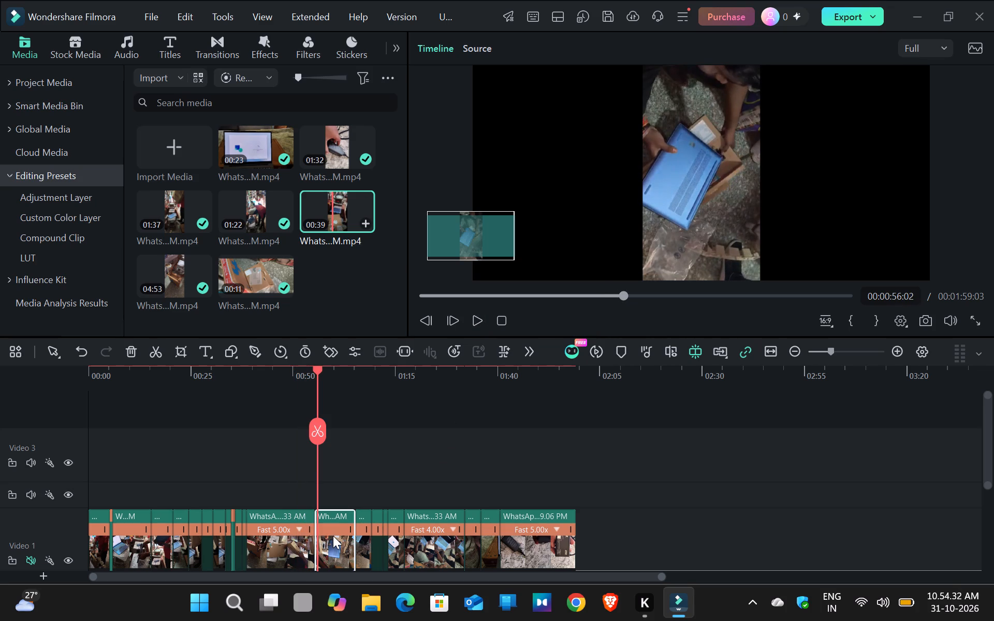
{"action": "left_click", "coordinate": [479, 322]}
{"action": "left_click", "coordinate": [479, 322]}
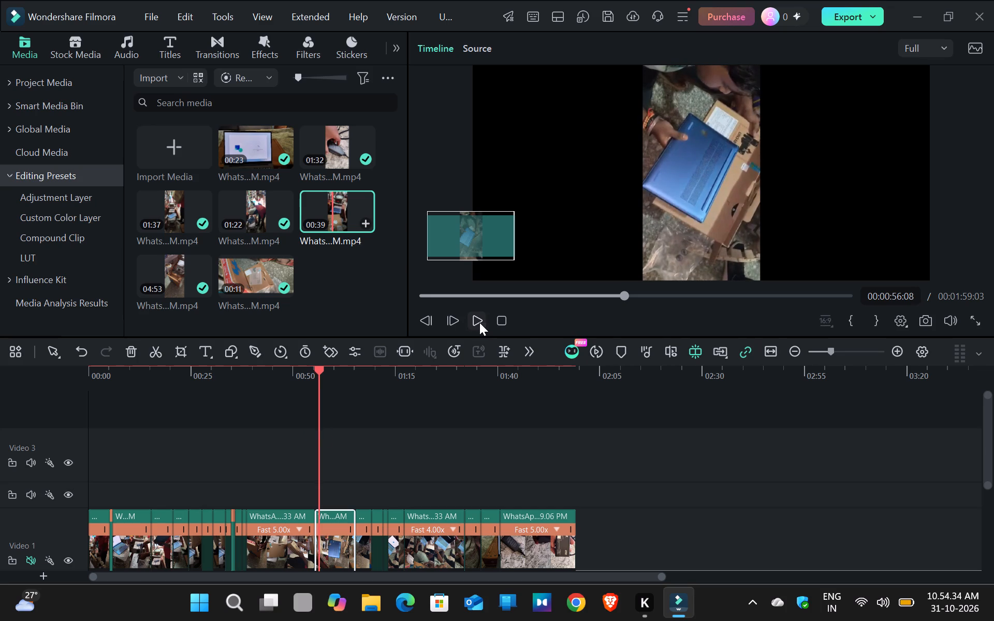
{"action": "left_click", "coordinate": [682, 189]}
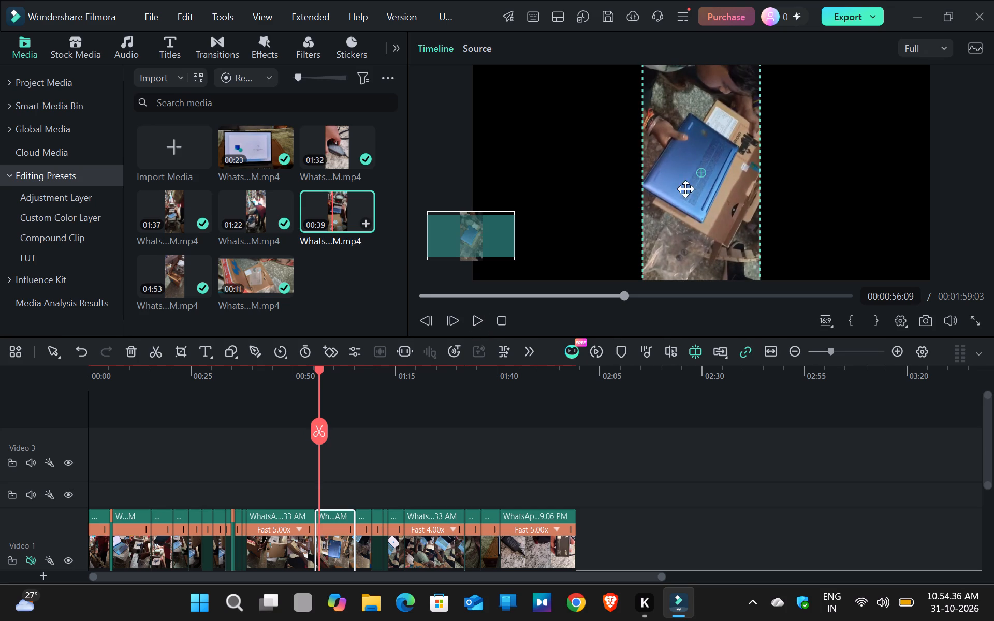
{"action": "left_click_drag", "start_coordinate": [707, 195], "coordinate": [711, 160]}
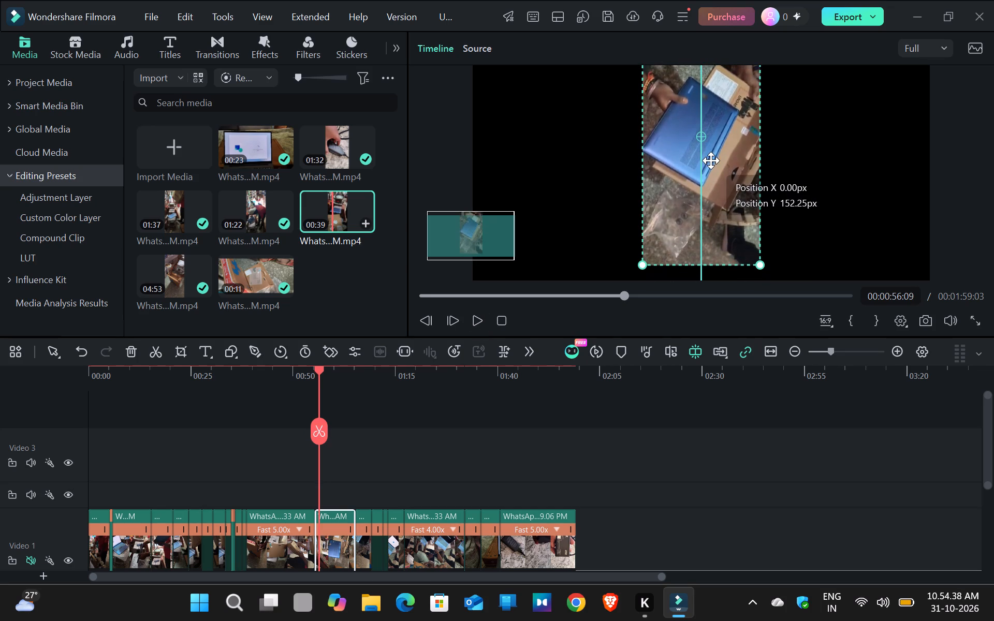
{"action": "left_click_drag", "start_coordinate": [711, 160], "coordinate": [711, 171]}
{"action": "scroll", "coordinate": [711, 171], "scroll_direction": "up", "scroll_amount": 2, "text": "ctrl"}
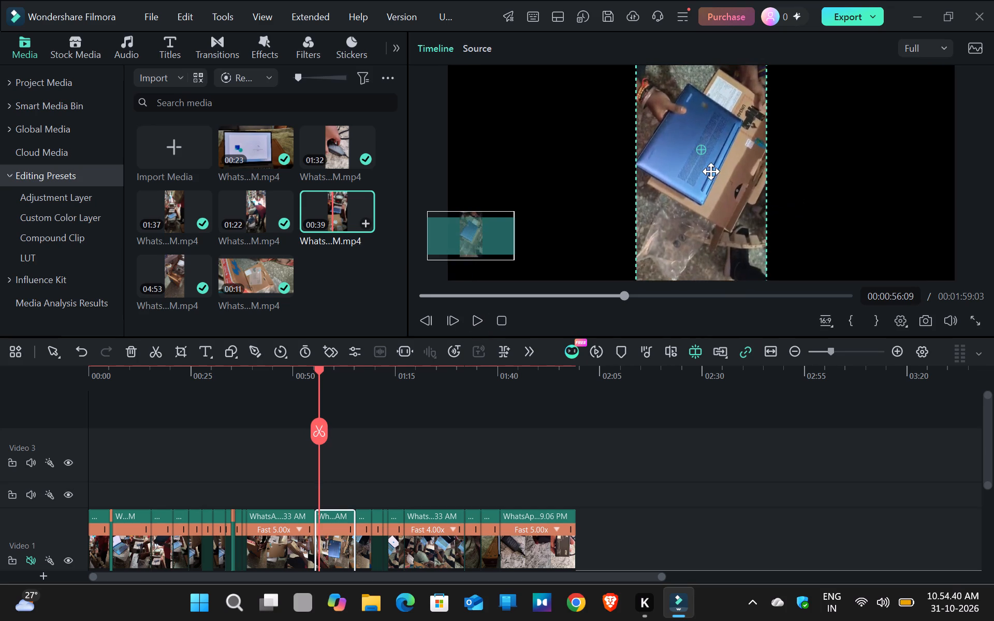
{"action": "scroll", "coordinate": [711, 171], "scroll_direction": "up", "scroll_amount": 1, "text": "ctrl"}
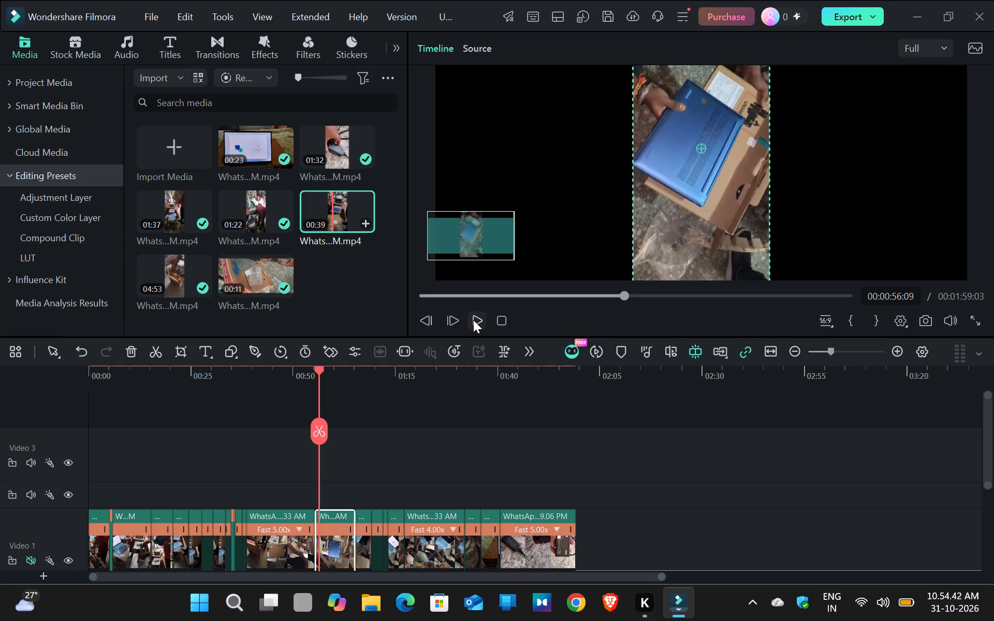
Play the timeline from about 56 seconds to about 1:18 and check the framing of the laptop clips.
{"action": "left_click", "coordinate": [473, 320]}
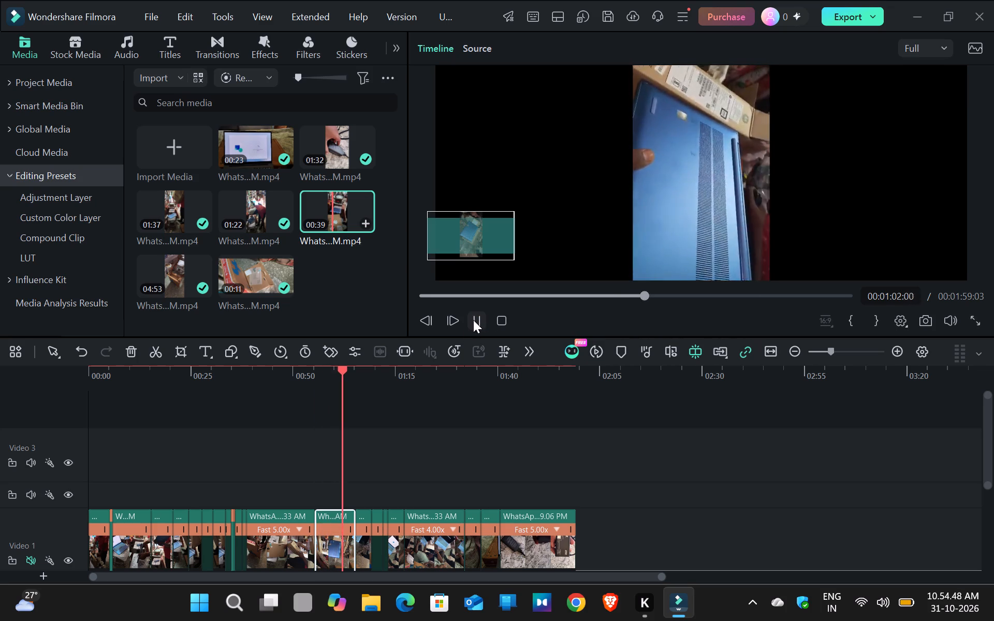
{"action": "left_click", "coordinate": [473, 320]}
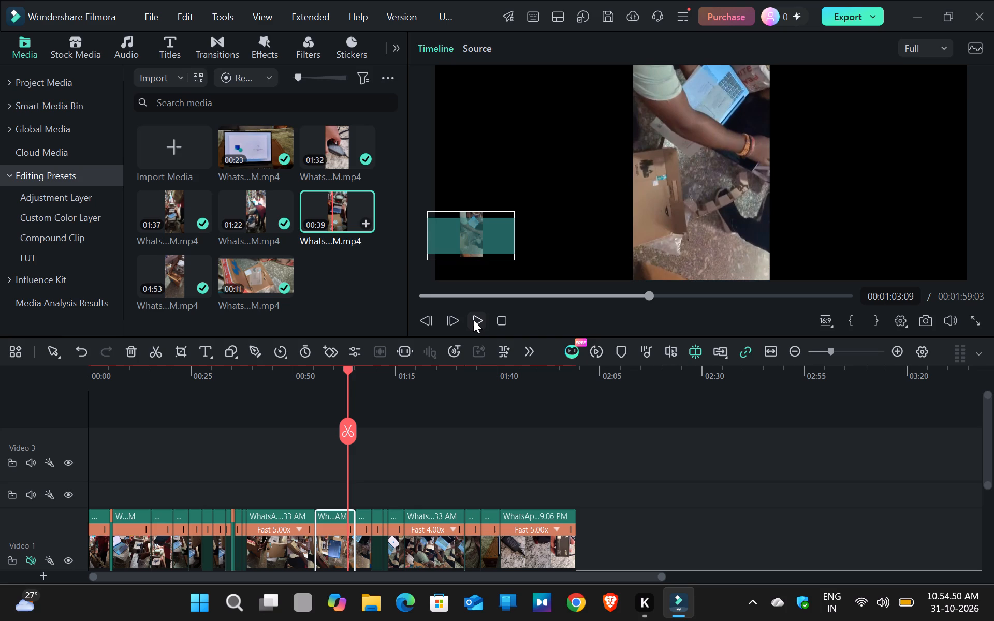
{"action": "left_click", "coordinate": [473, 320]}
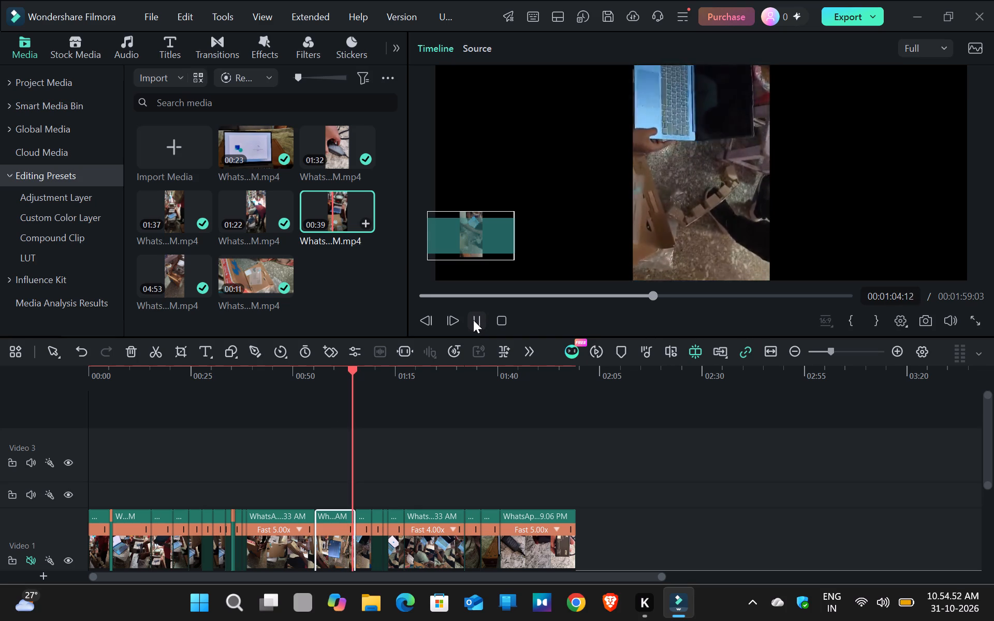
{"action": "left_click", "coordinate": [473, 320]}
{"action": "left_click", "coordinate": [473, 320]}
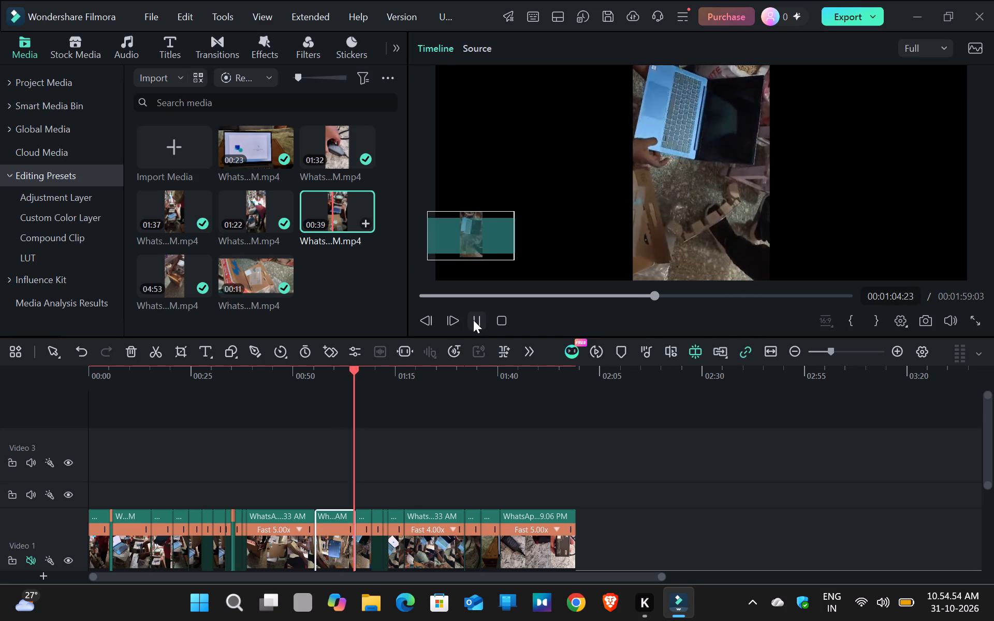
{"action": "left_click", "coordinate": [473, 320]}
{"action": "left_click", "coordinate": [473, 320]}
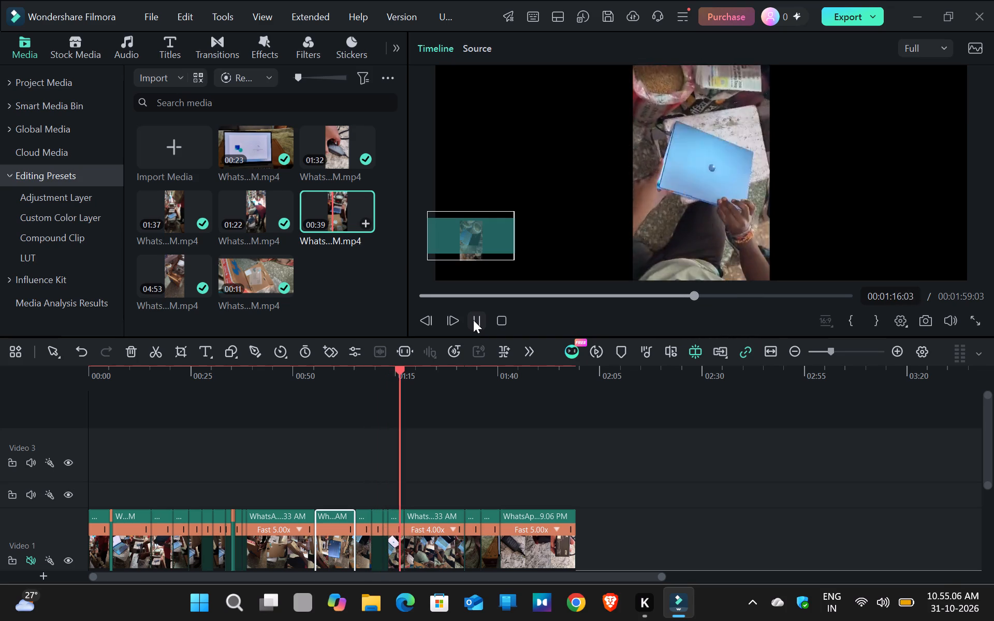
{"action": "left_click", "coordinate": [473, 320]}
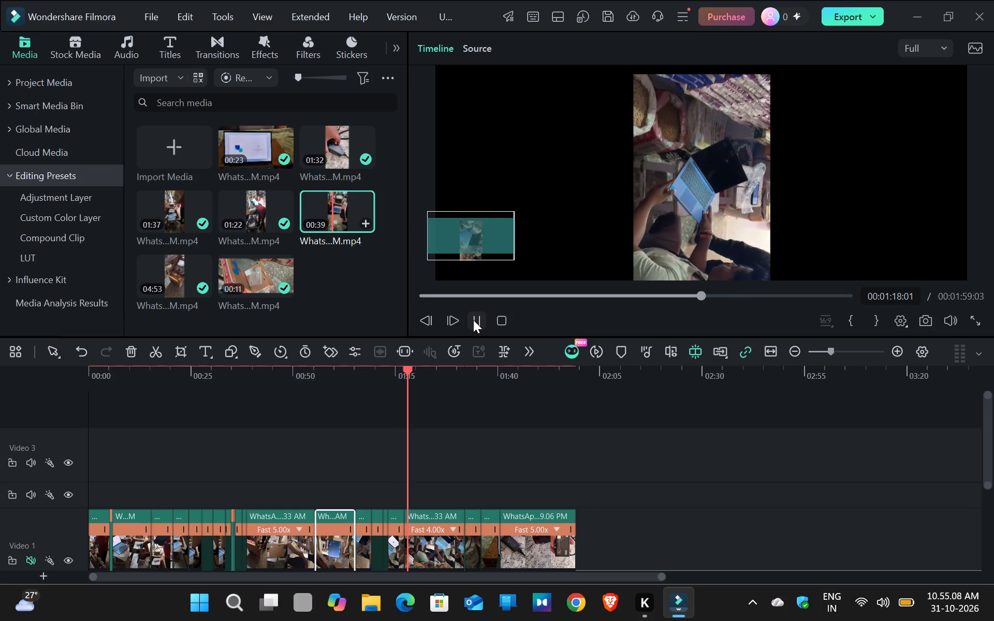
Move the picture of the 4.00x open-laptop clip at about 1:18 upward in the frame, keeping it horizontally centred.
{"action": "left_click", "coordinate": [442, 527]}
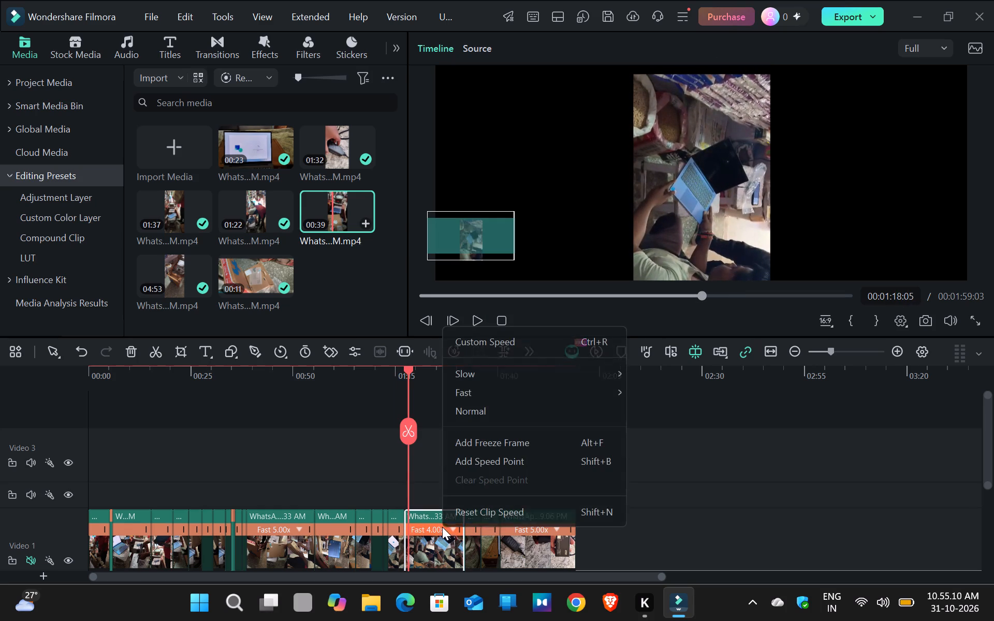
{"action": "left_click", "coordinate": [439, 535]}
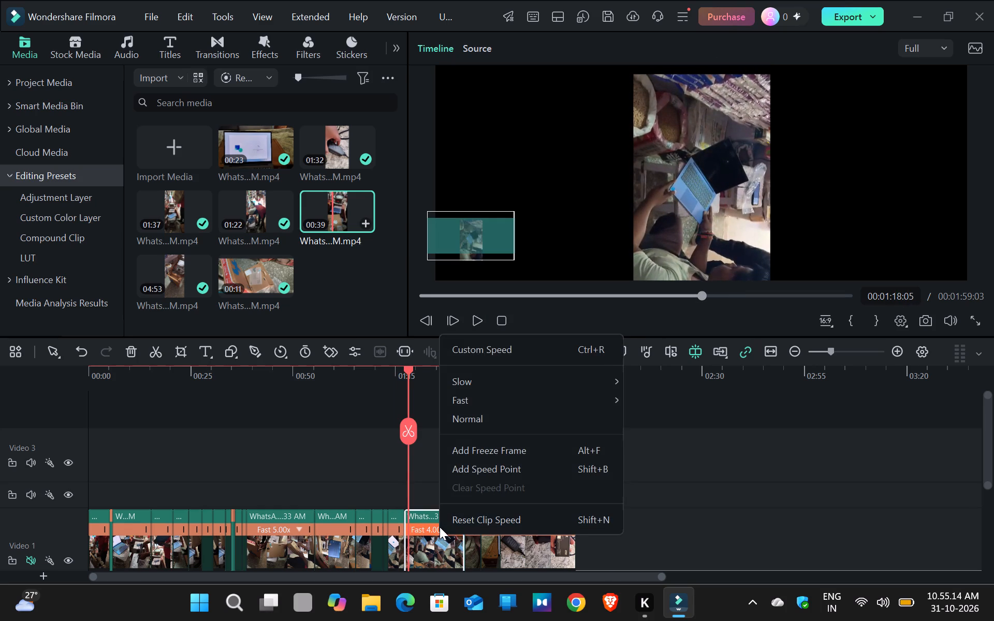
{"action": "left_click", "coordinate": [701, 221]}
{"action": "left_click_drag", "start_coordinate": [701, 221], "coordinate": [701, 239]}
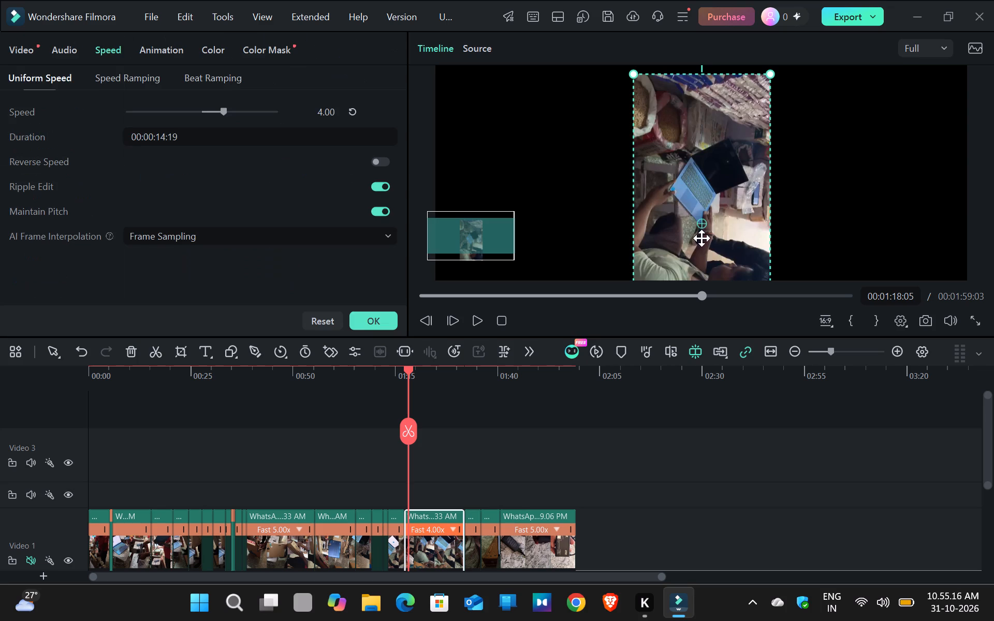
{"action": "scroll", "coordinate": [701, 235], "scroll_direction": "up", "scroll_amount": 7, "text": "ctrl"}
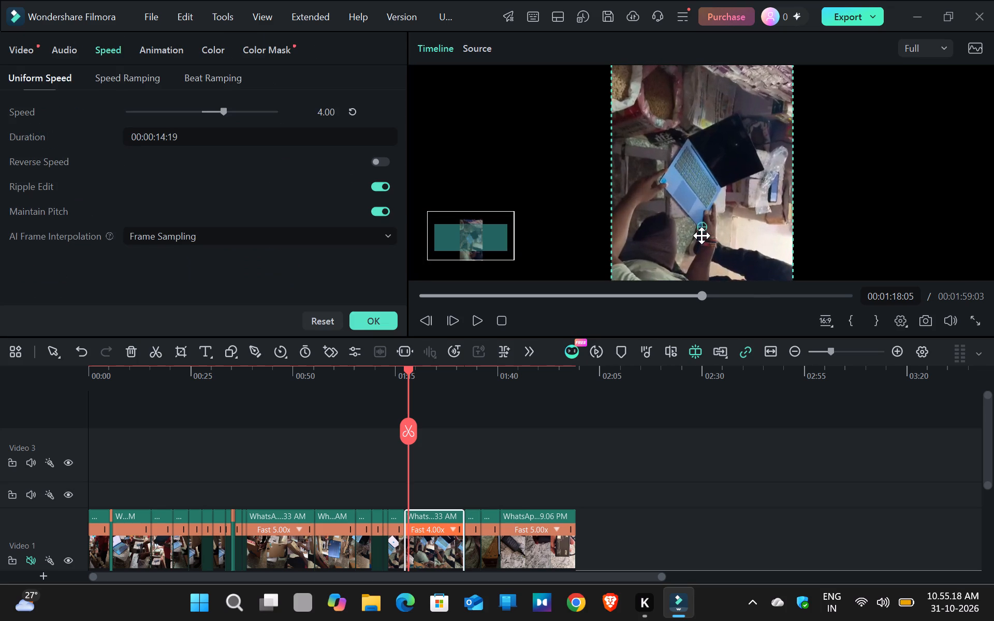
{"action": "scroll", "coordinate": [701, 235], "scroll_direction": "up", "scroll_amount": 1}
{"action": "left_click_drag", "start_coordinate": [704, 230], "coordinate": [705, 245]}
{"action": "left_click_drag", "start_coordinate": [700, 183], "coordinate": [702, 208]}
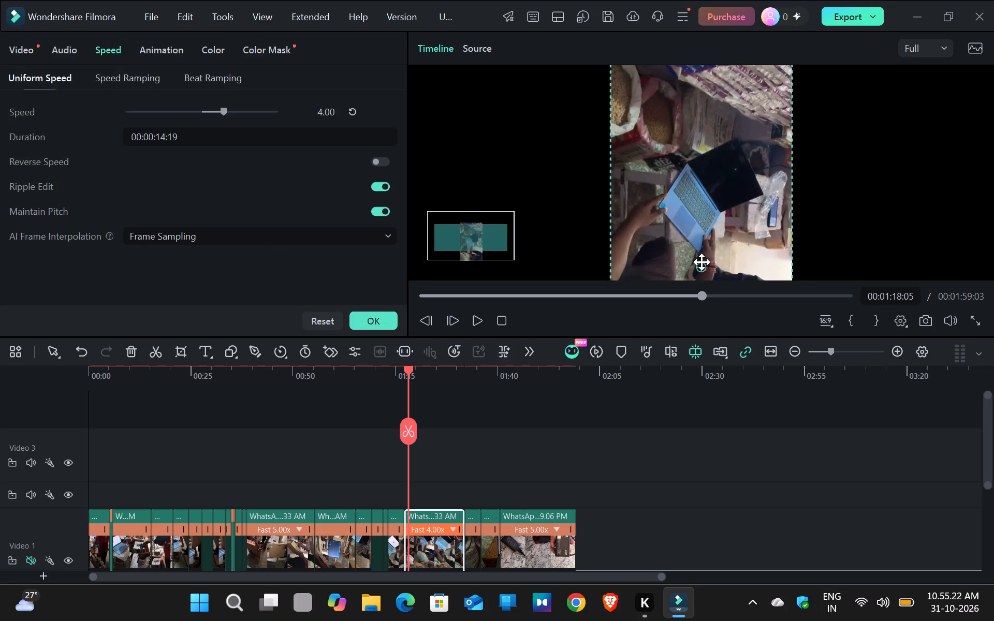
{"action": "left_click_drag", "start_coordinate": [701, 268], "coordinate": [700, 215]}
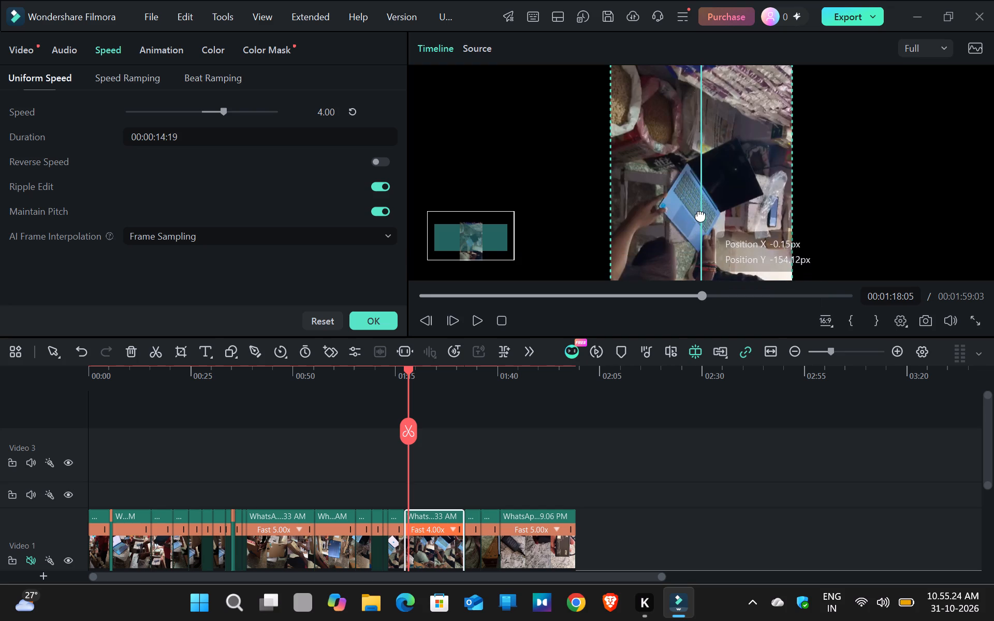
{"action": "left_click_drag", "start_coordinate": [700, 215], "coordinate": [701, 60]}
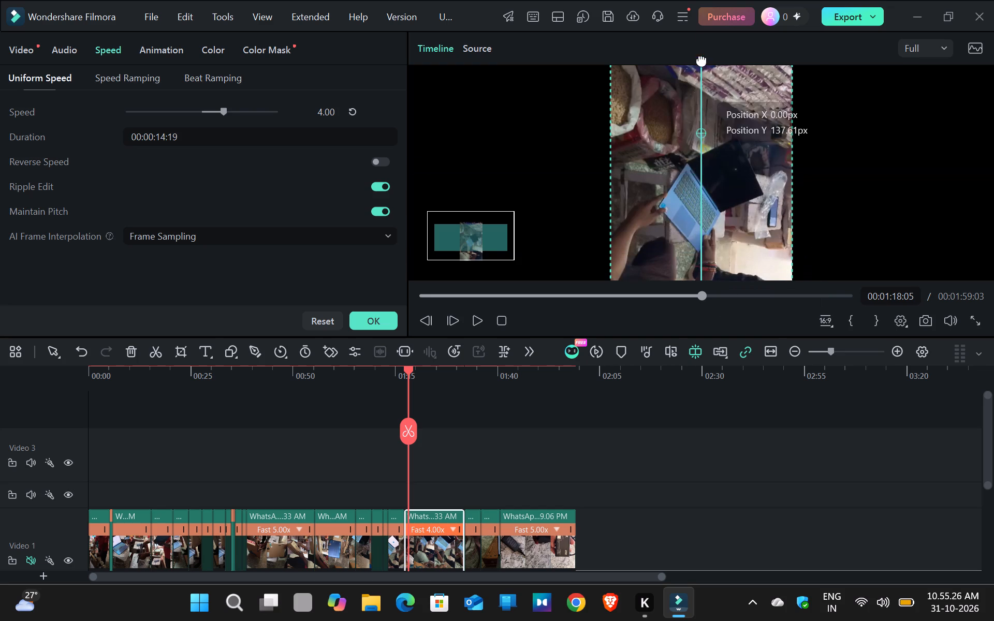
{"action": "left_click_drag", "start_coordinate": [701, 60], "coordinate": [705, 157]}
Play the repositioned open-laptop clip on to about 1:24 and set its speed to 4.57x.
{"action": "left_click", "coordinate": [485, 321]}
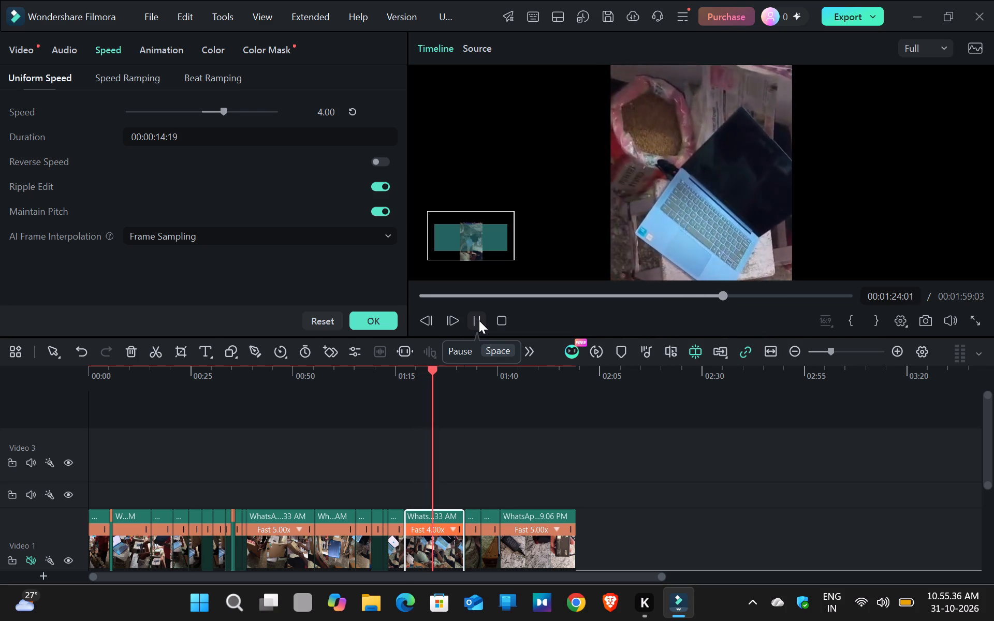
{"action": "left_click", "coordinate": [479, 320]}
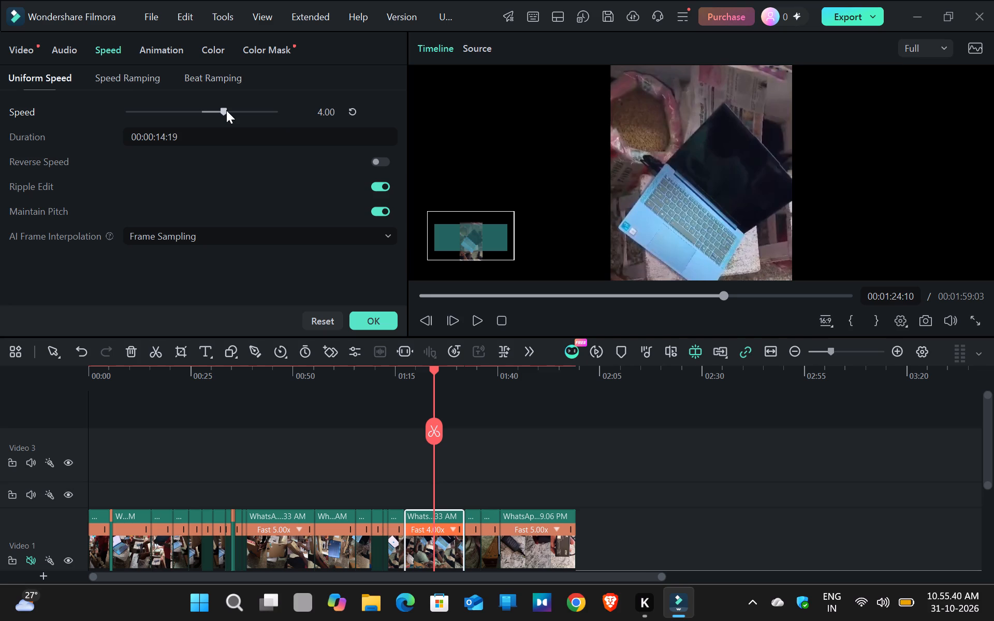
{"action": "left_click", "coordinate": [226, 110]}
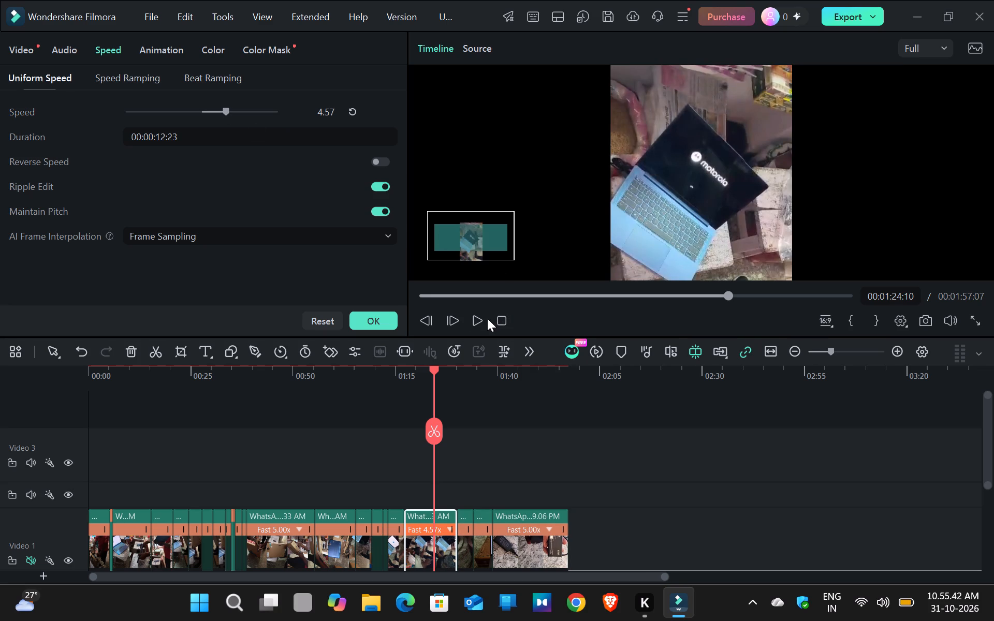
Review playback to about 1:53, split the final charger clip at 1:46:03 and 1:51:20, and delete the section between the cuts.
{"action": "left_click", "coordinate": [479, 318]}
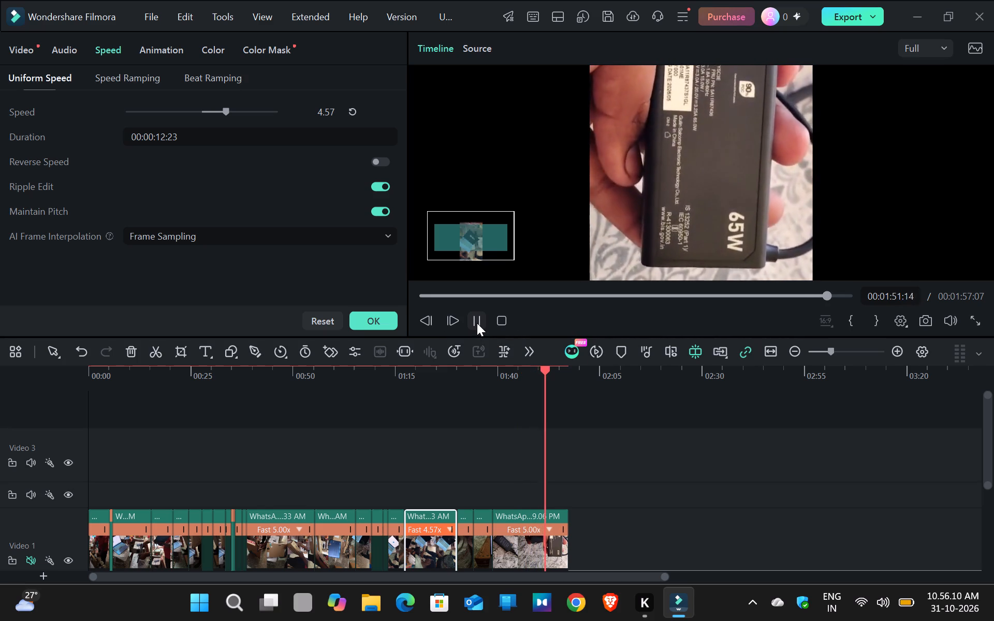
{"action": "left_click", "coordinate": [477, 323]}
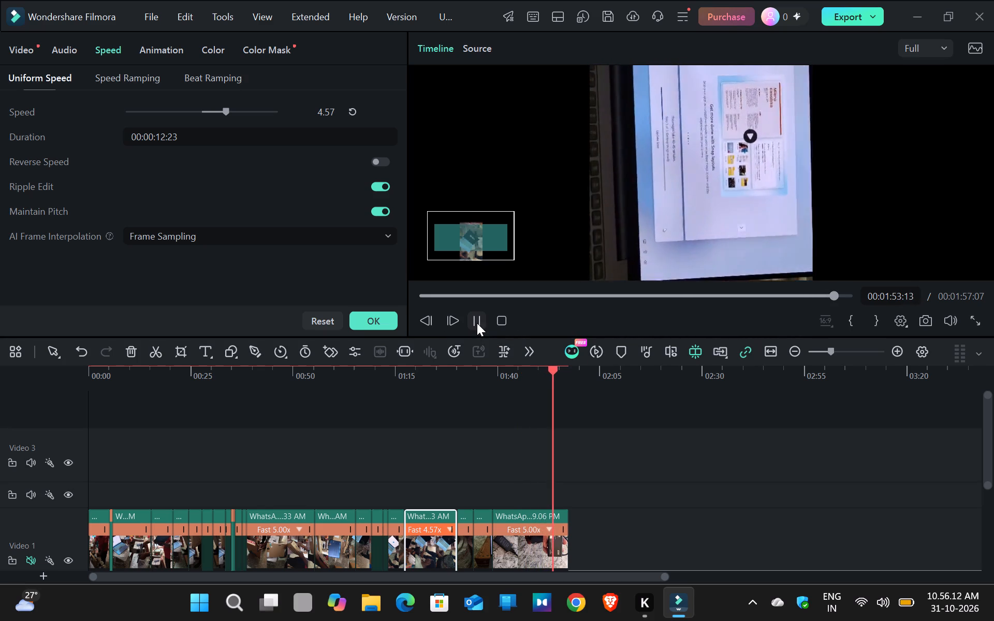
{"action": "left_click", "coordinate": [535, 537]}
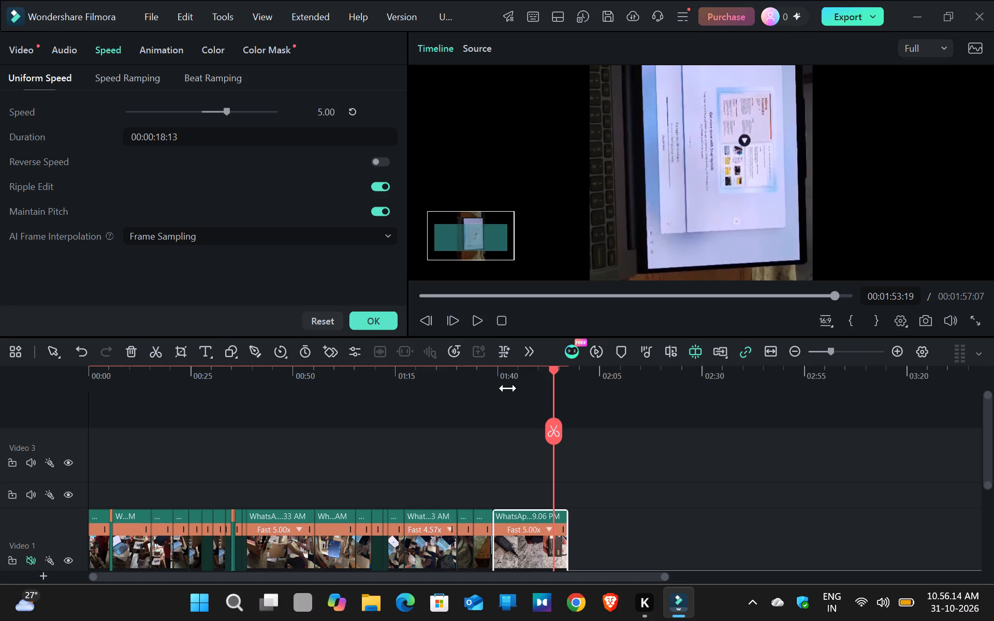
{"action": "left_click", "coordinate": [523, 373]}
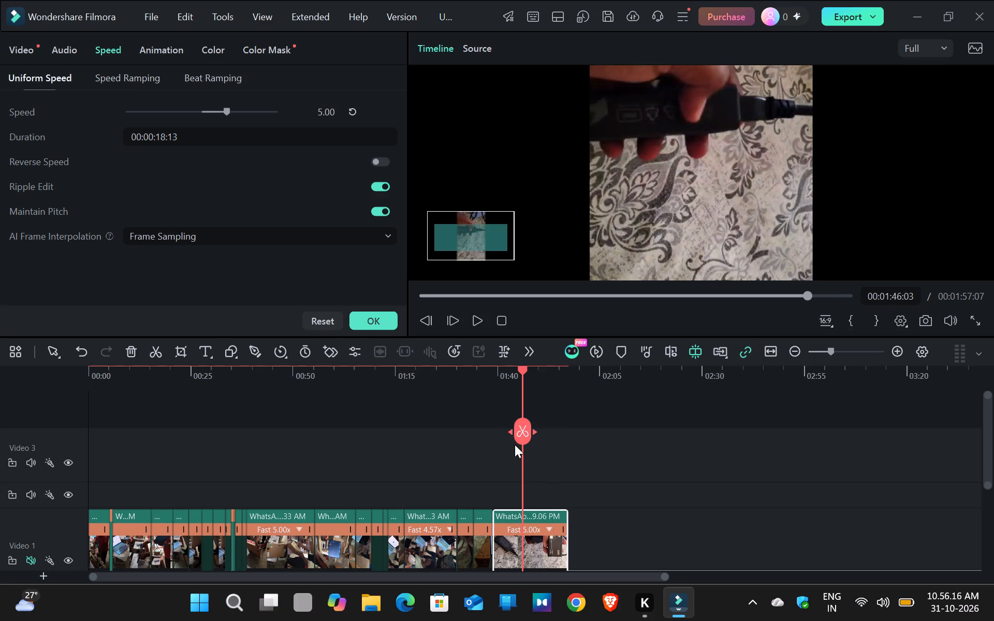
{"action": "left_click", "coordinate": [521, 432]}
{"action": "left_click", "coordinate": [546, 374]}
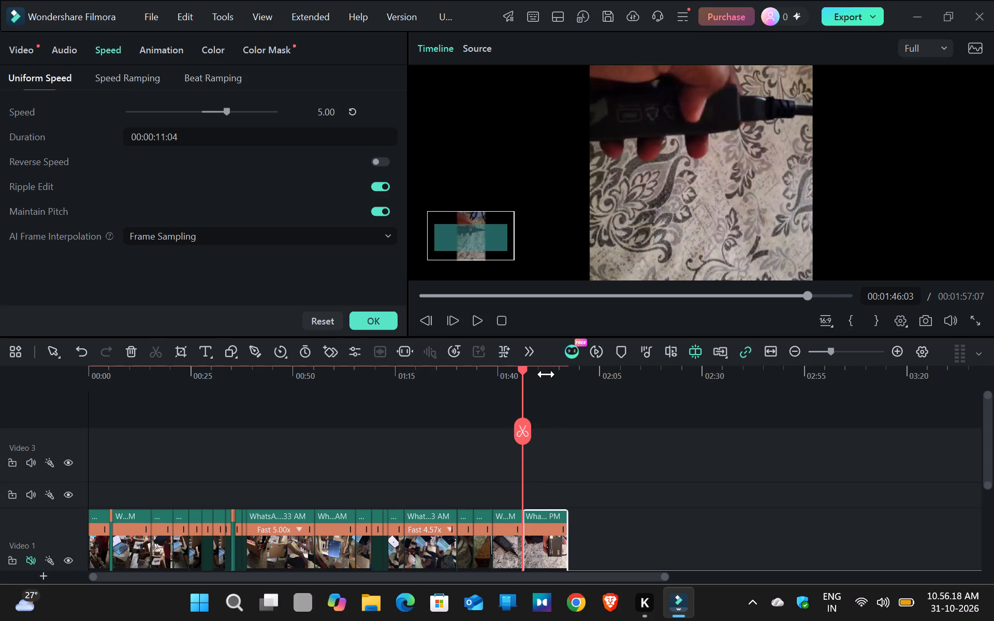
{"action": "left_click", "coordinate": [544, 437]}
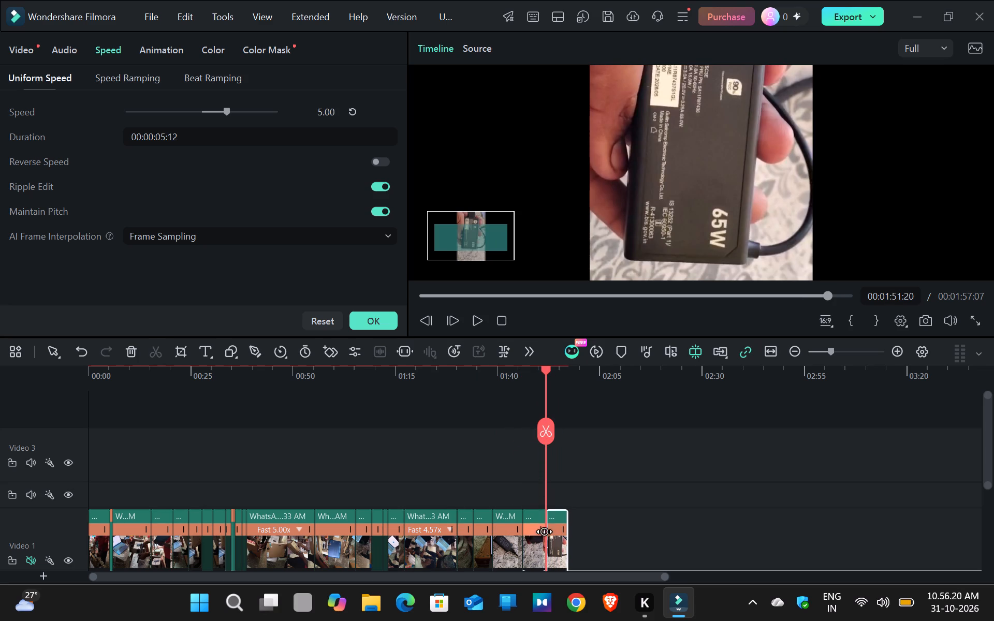
{"action": "left_click", "coordinate": [544, 533]}
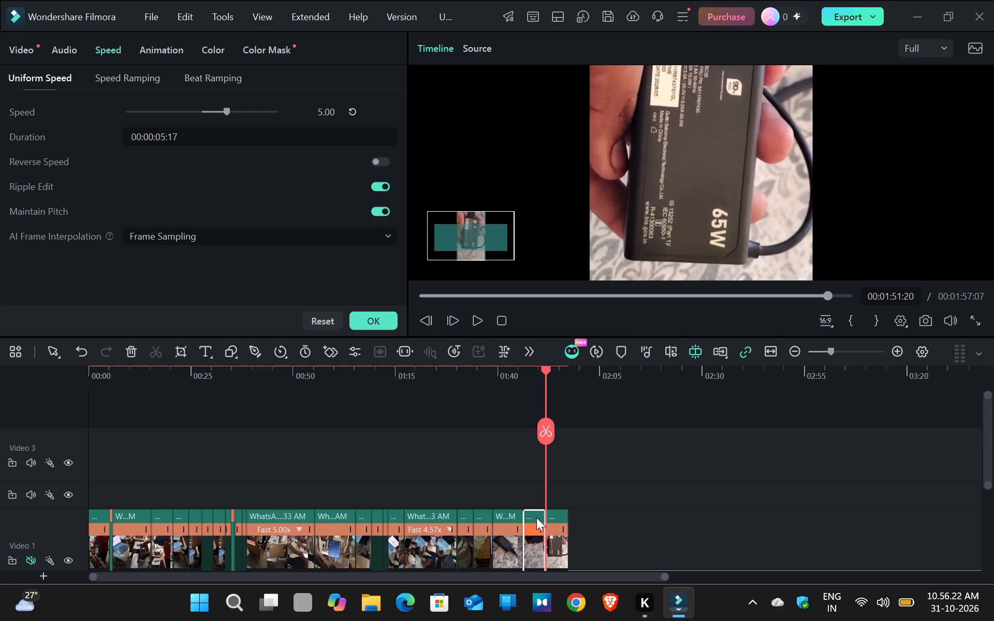
{"action": "key", "text": "Delete"}
{"action": "left_click", "coordinate": [536, 522]}
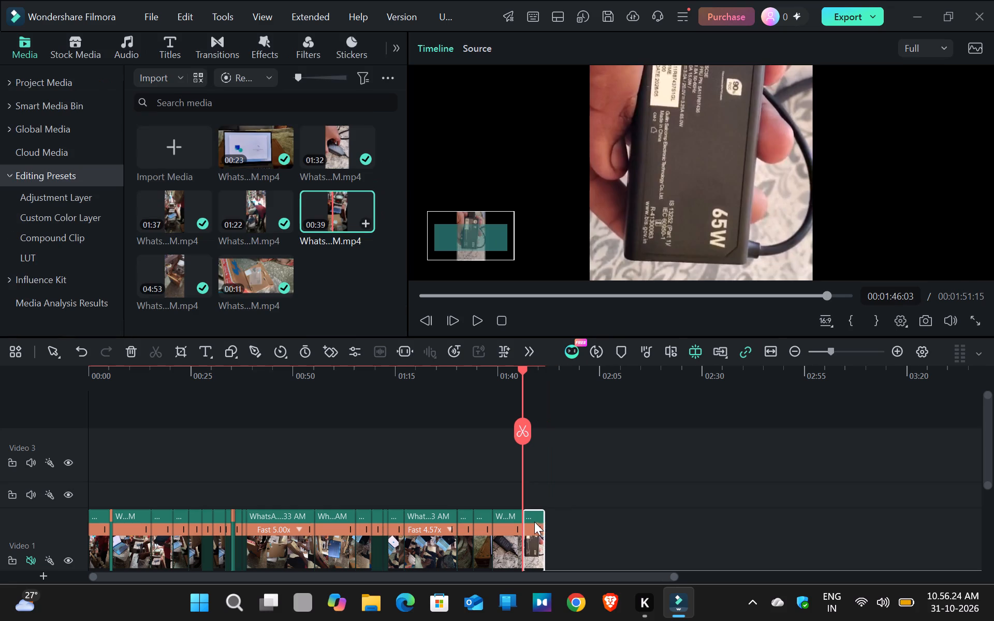
Play the shortened ending across the new cut at 1:46 and replay the charger footage from about 1:39.
{"action": "left_click", "coordinate": [483, 326]}
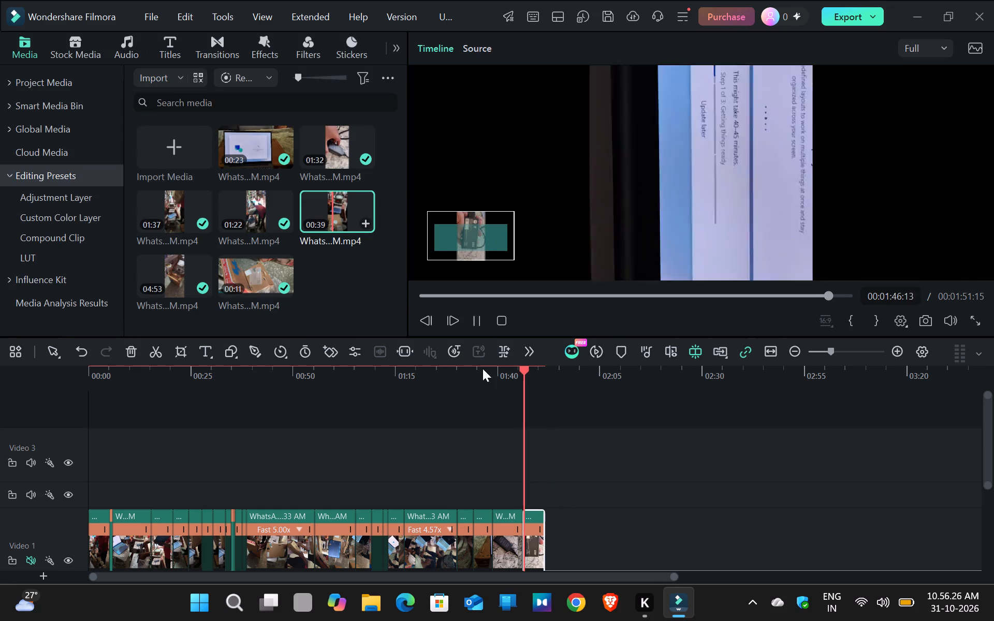
{"action": "left_click", "coordinate": [493, 460]}
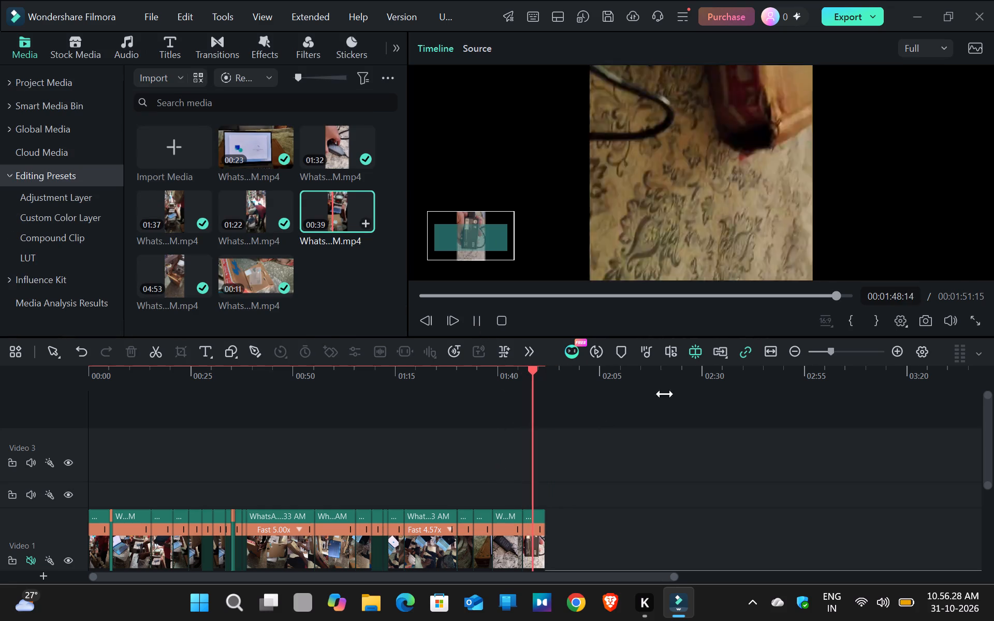
{"action": "left_click", "coordinate": [497, 370]}
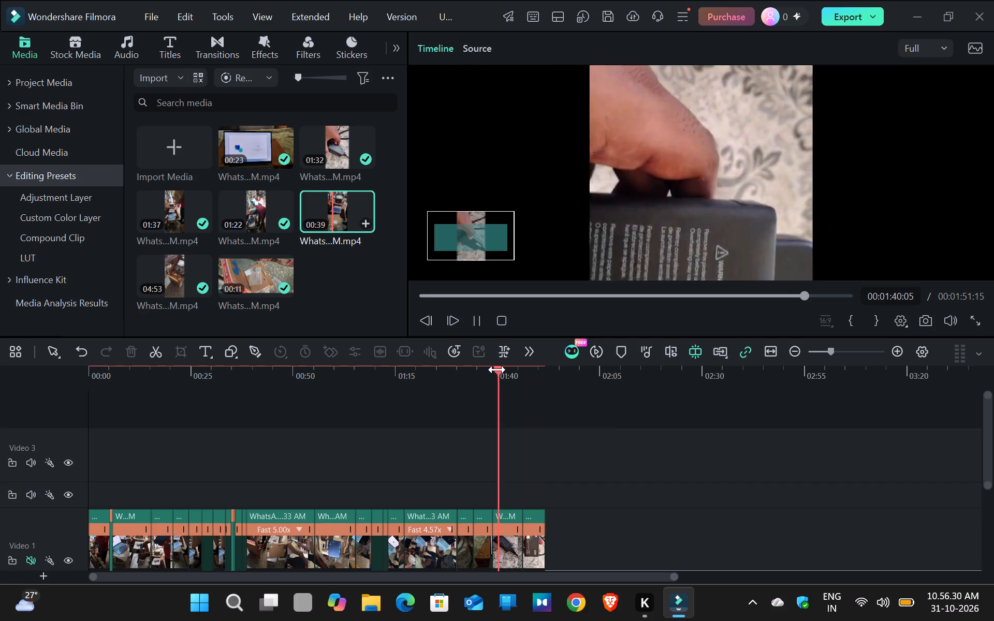
{"action": "left_click", "coordinate": [494, 369]}
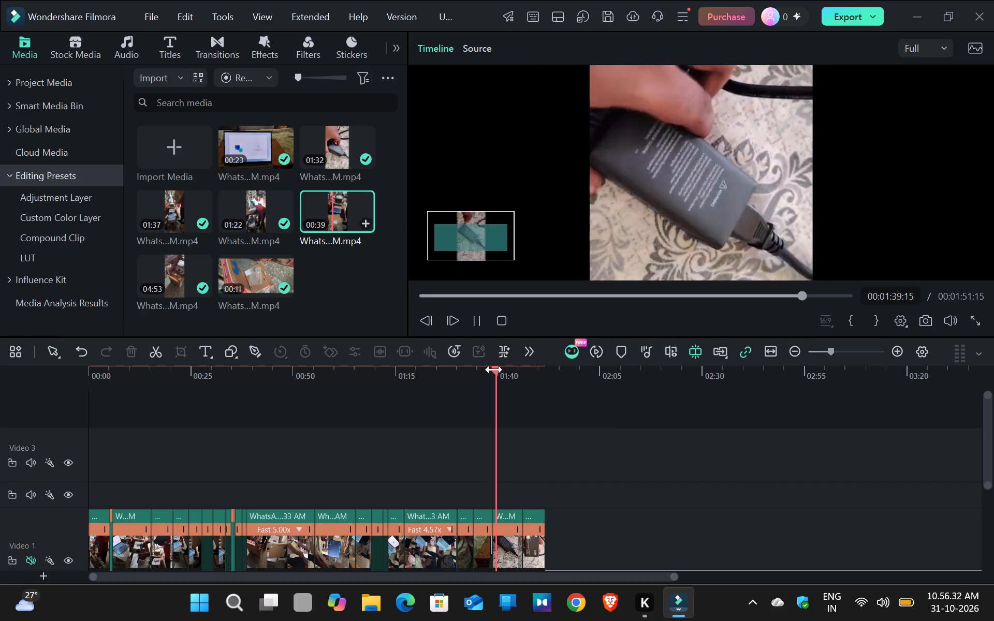
{"action": "left_click", "coordinate": [479, 325]}
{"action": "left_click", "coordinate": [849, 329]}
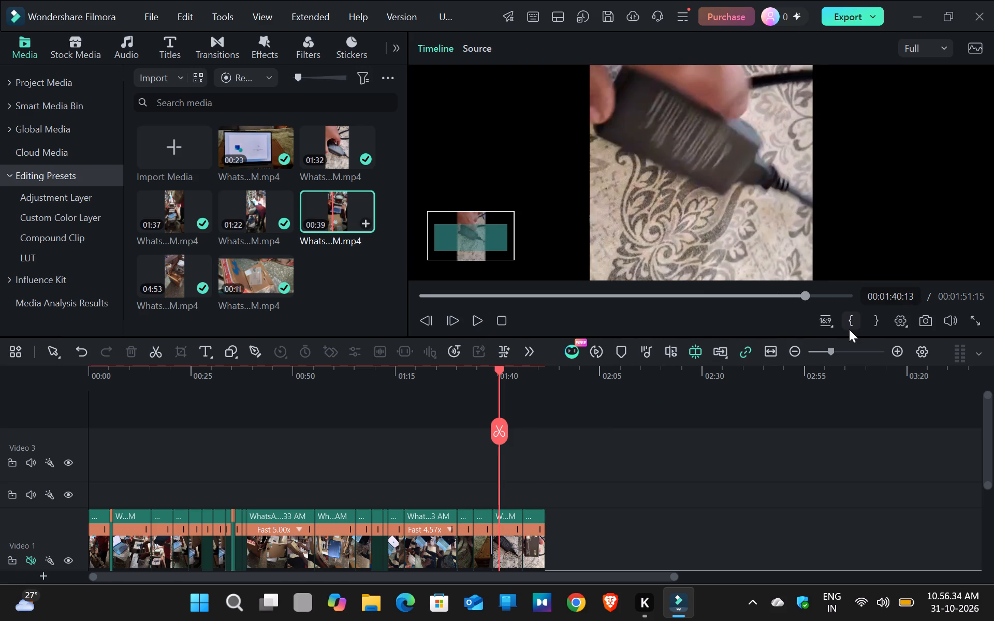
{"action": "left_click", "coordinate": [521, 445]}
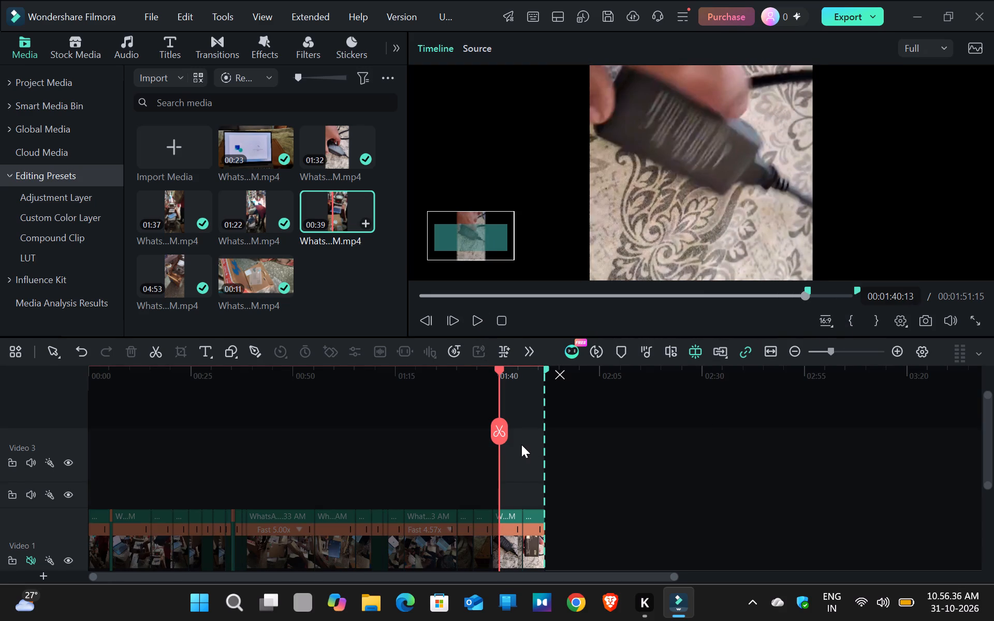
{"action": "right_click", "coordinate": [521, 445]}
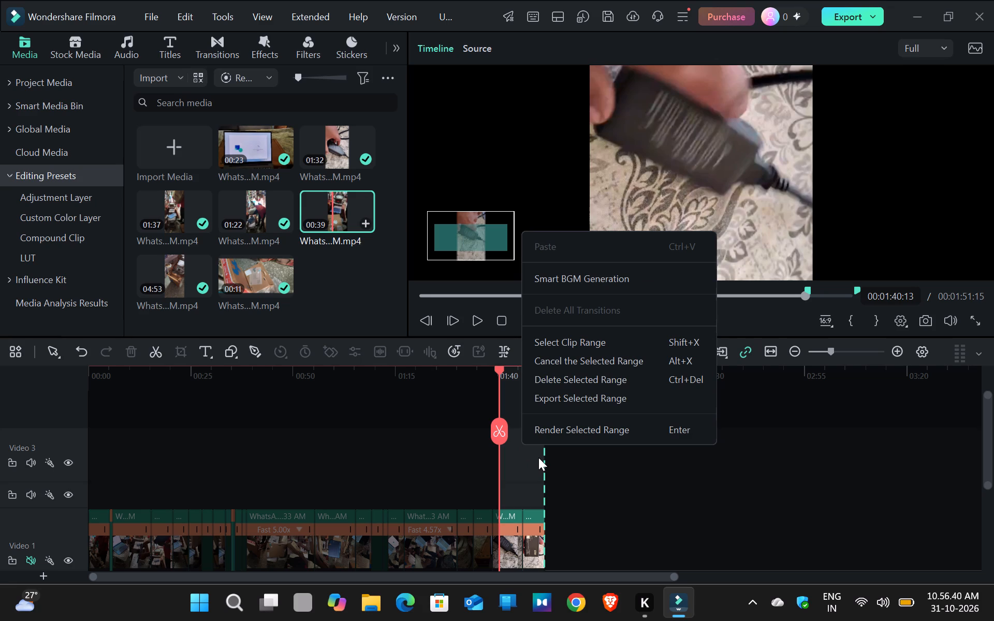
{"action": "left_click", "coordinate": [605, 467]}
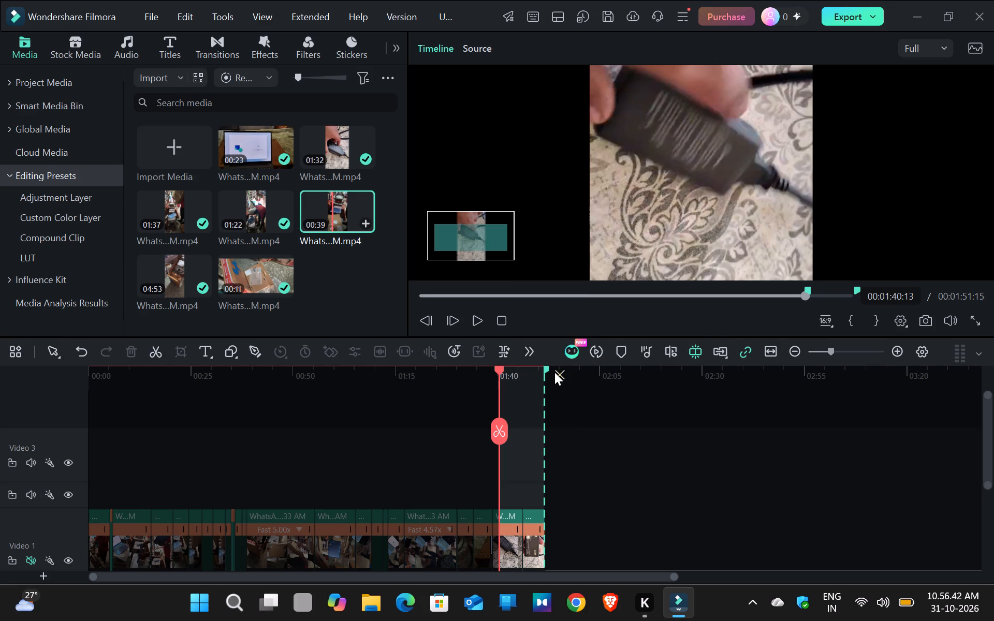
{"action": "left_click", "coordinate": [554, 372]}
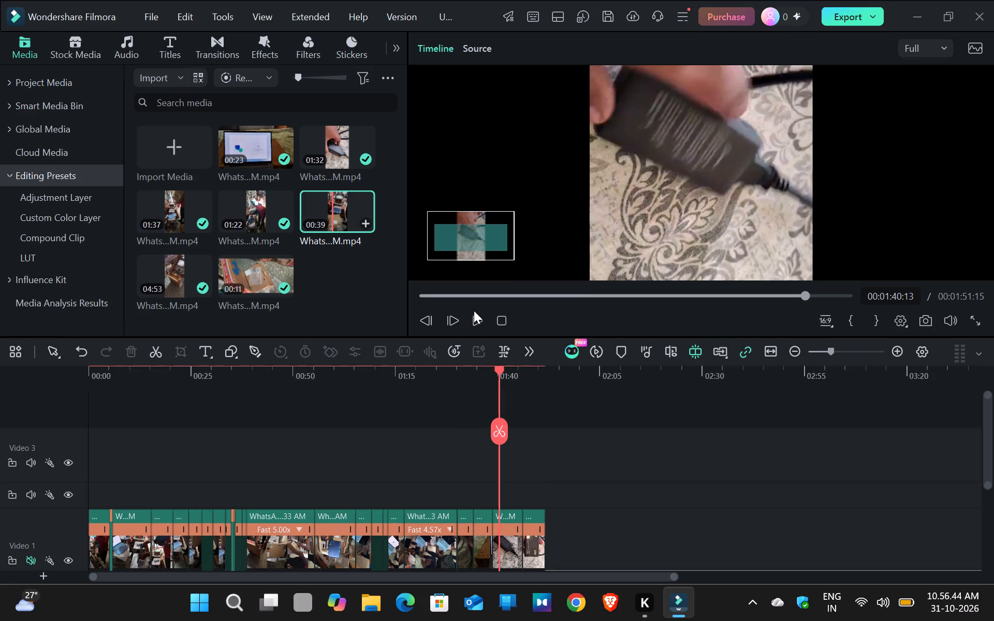
Return the playhead to the start of the timeline.
{"action": "left_click", "coordinate": [505, 318]}
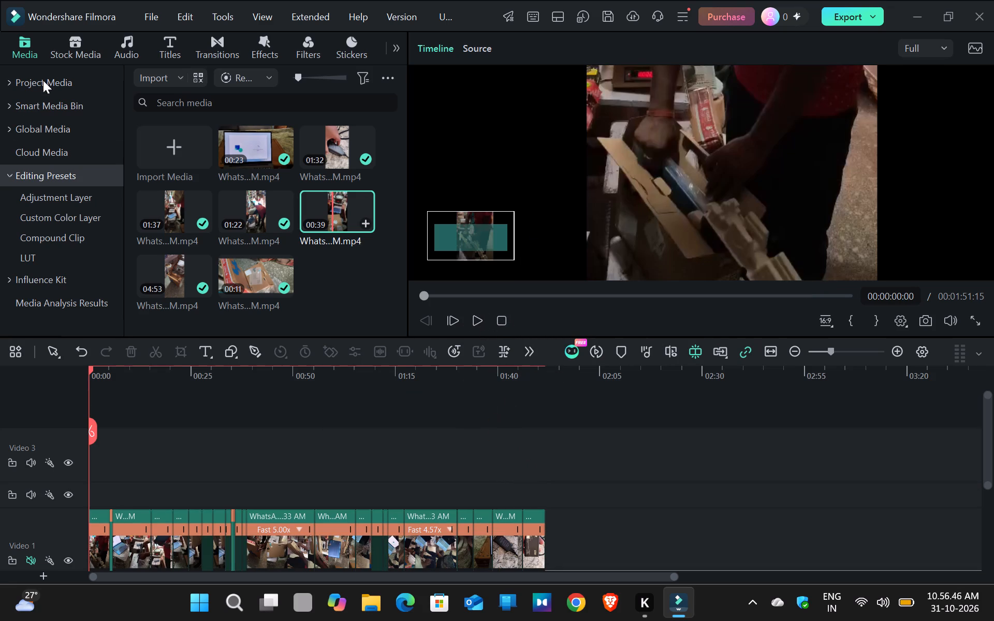
Browse the trending Universal Music tracks, previewing Creeping Along 125S, Smooth Like That 118S, Peaceful Path 124S and Getting Flustered 124S.
{"action": "left_click", "coordinate": [126, 47]}
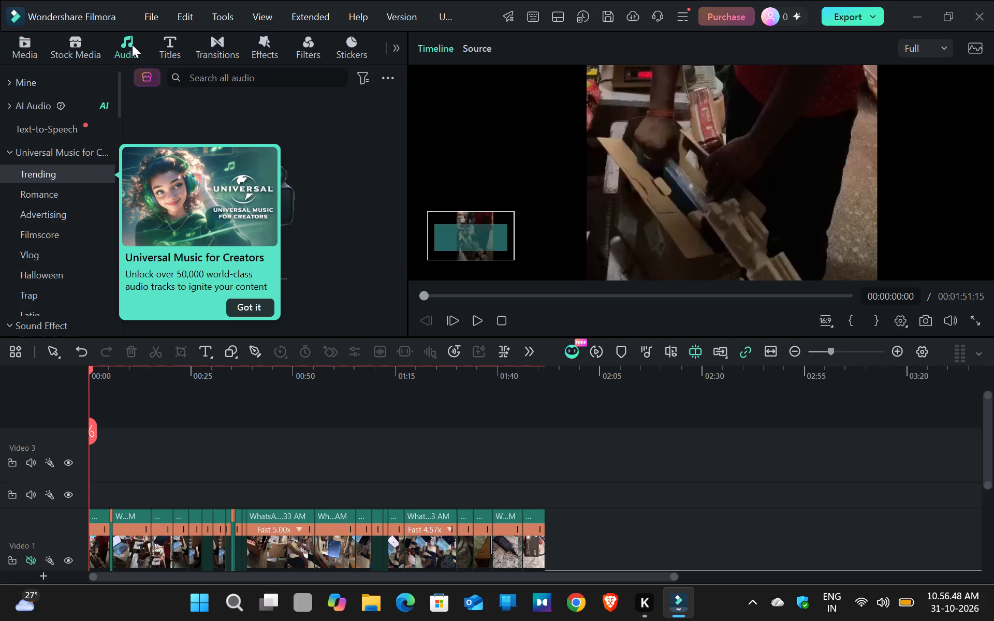
{"action": "left_click", "coordinate": [245, 303]}
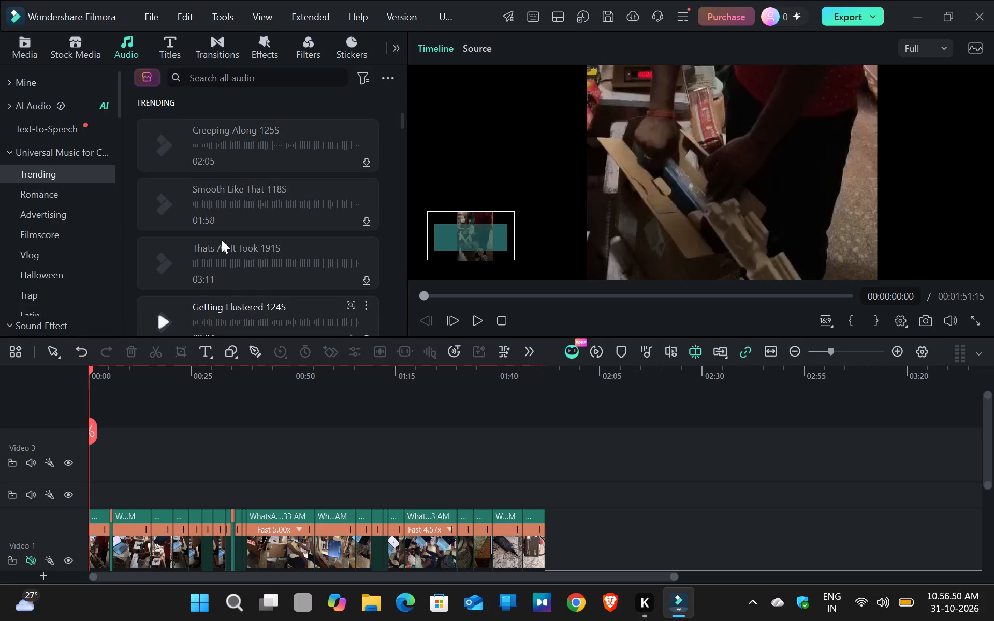
{"action": "left_click", "coordinate": [222, 154]}
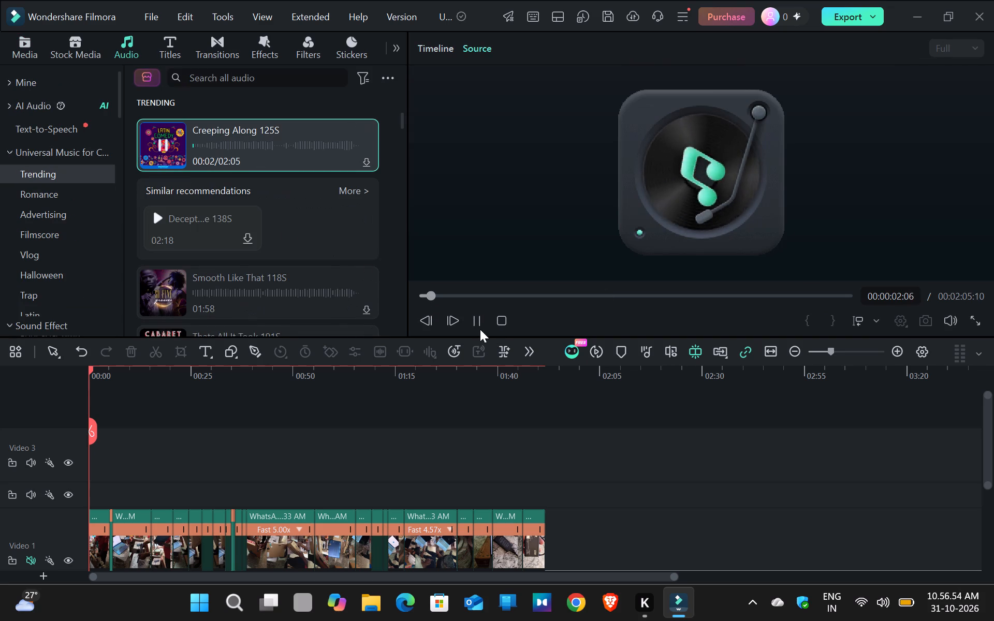
{"action": "scroll", "coordinate": [218, 289], "scroll_direction": "down", "scroll_amount": 2}
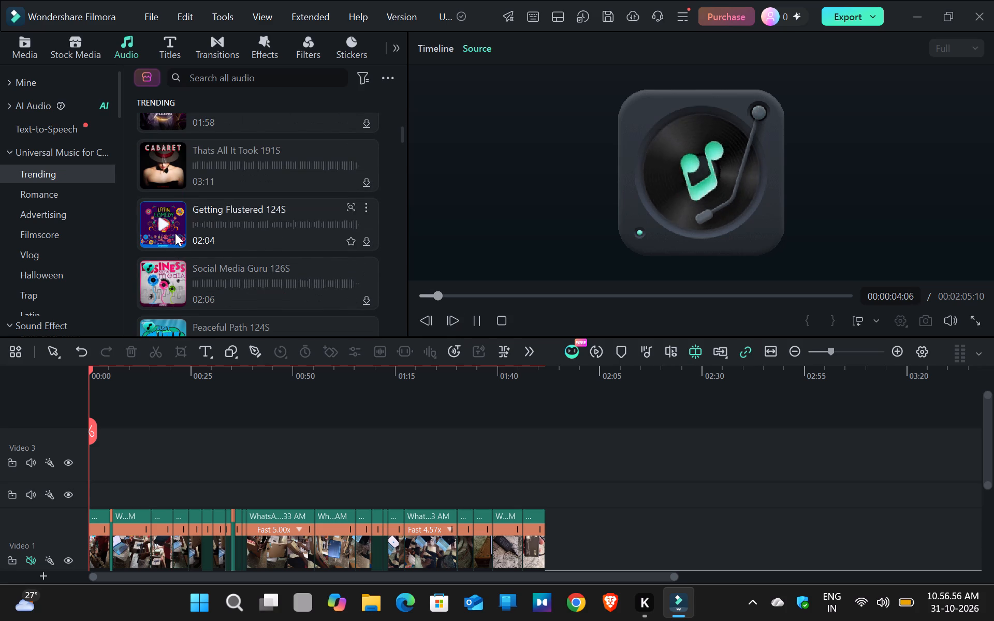
{"action": "scroll", "coordinate": [187, 225], "scroll_direction": "up", "scroll_amount": 1}
{"action": "left_click", "coordinate": [173, 214]}
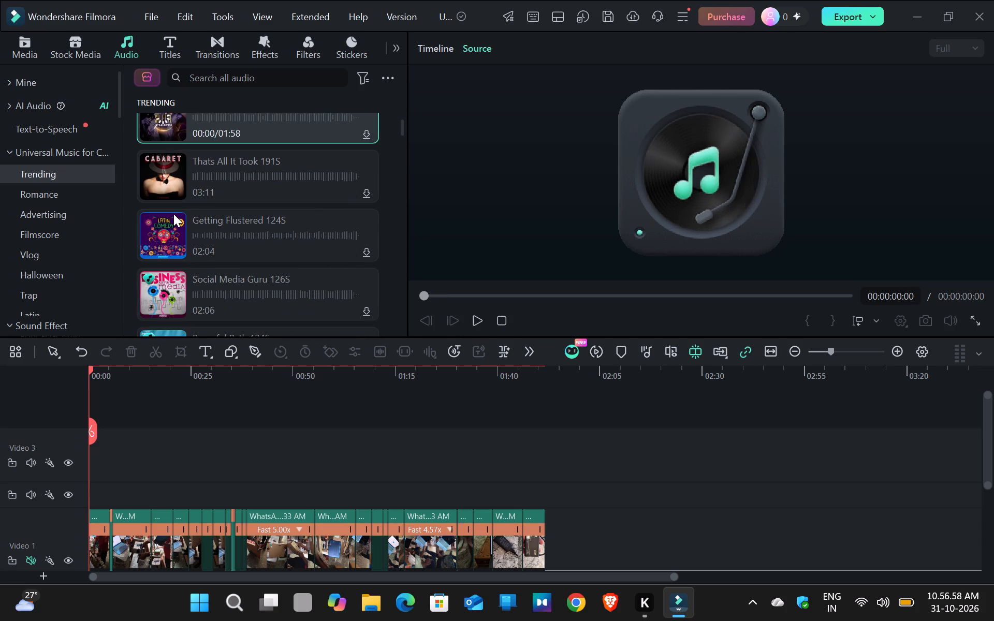
{"action": "scroll", "coordinate": [248, 249], "scroll_direction": "up", "scroll_amount": 1}
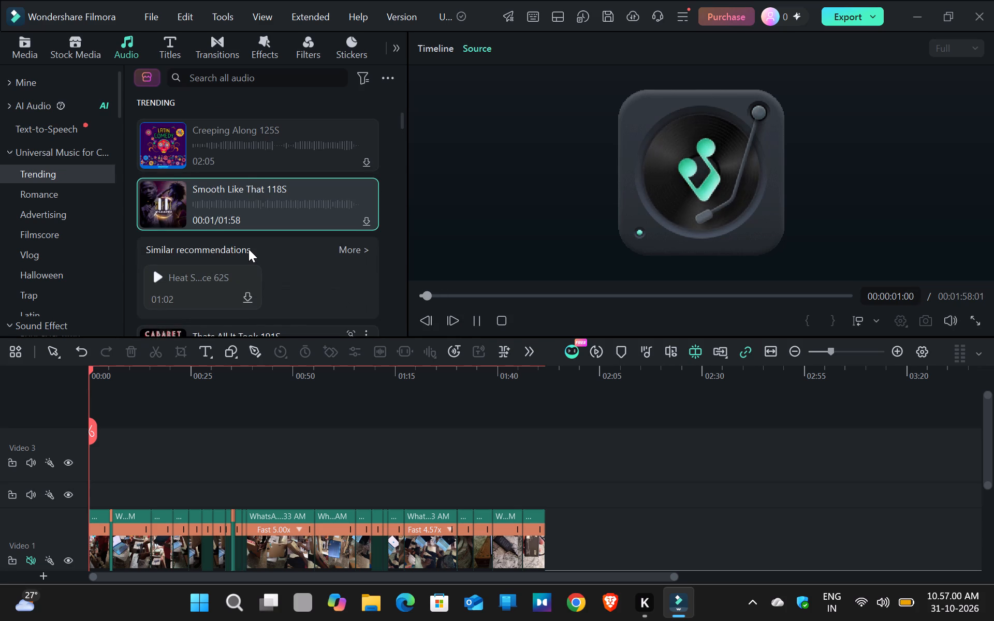
{"action": "scroll", "coordinate": [248, 249], "scroll_direction": "down", "scroll_amount": 3}
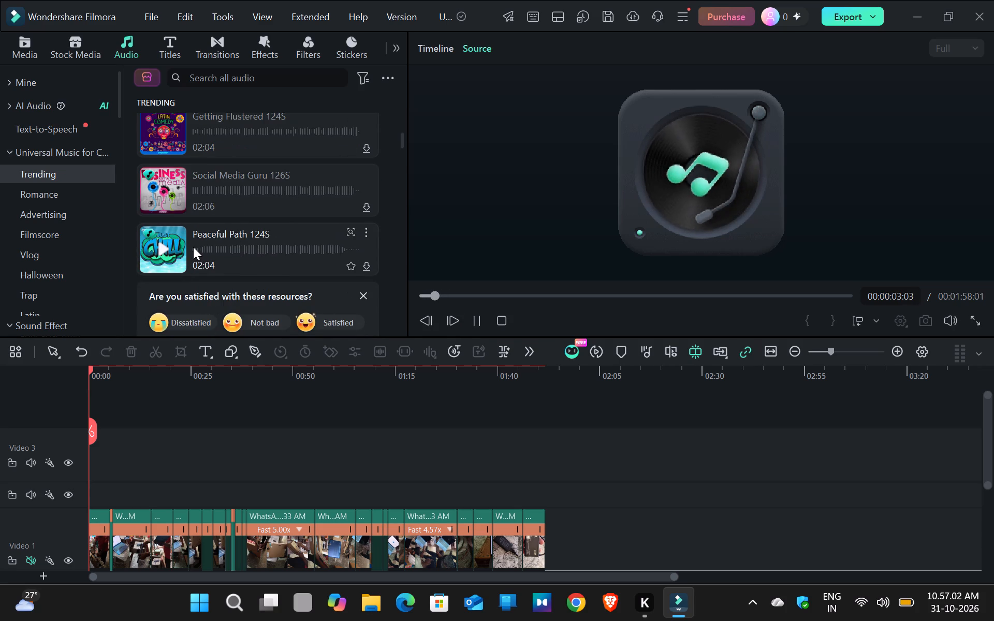
{"action": "left_click", "coordinate": [182, 247]}
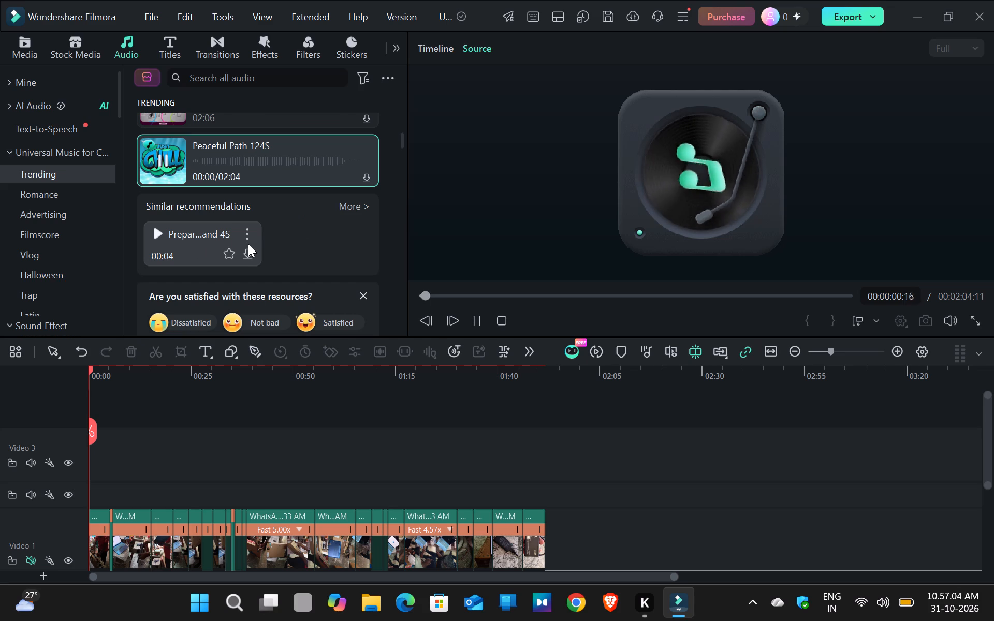
{"action": "scroll", "coordinate": [248, 244], "scroll_direction": "up", "scroll_amount": 2}
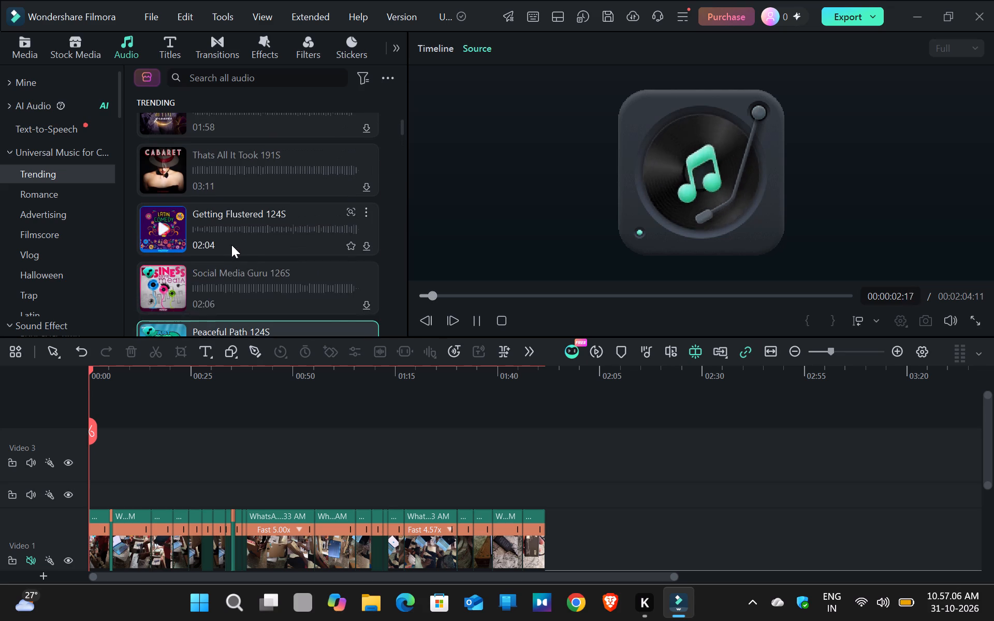
{"action": "left_click", "coordinate": [221, 242]}
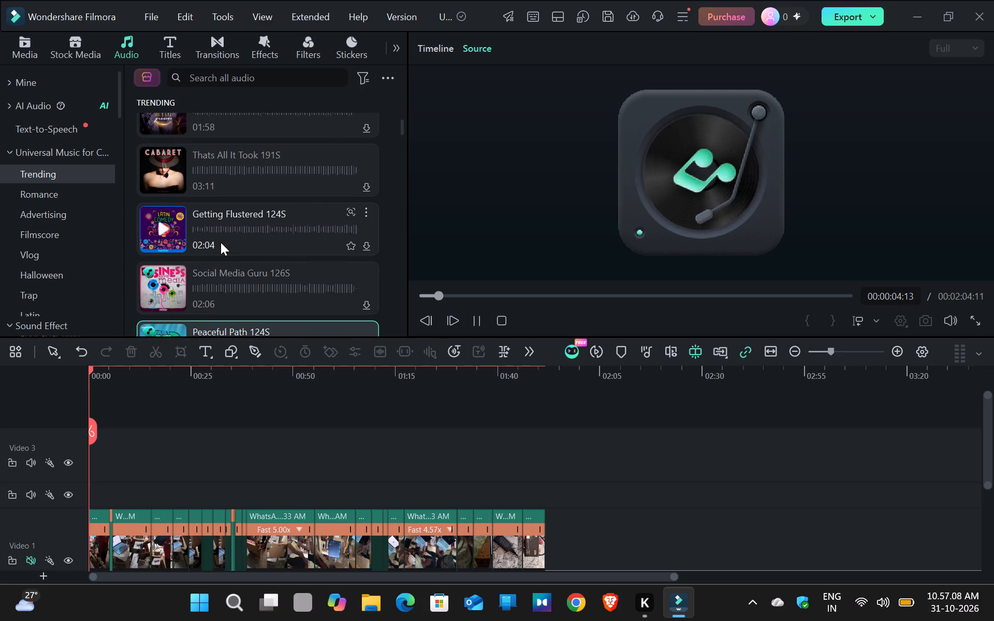
{"action": "scroll", "coordinate": [221, 242], "scroll_direction": "down", "scroll_amount": 4}
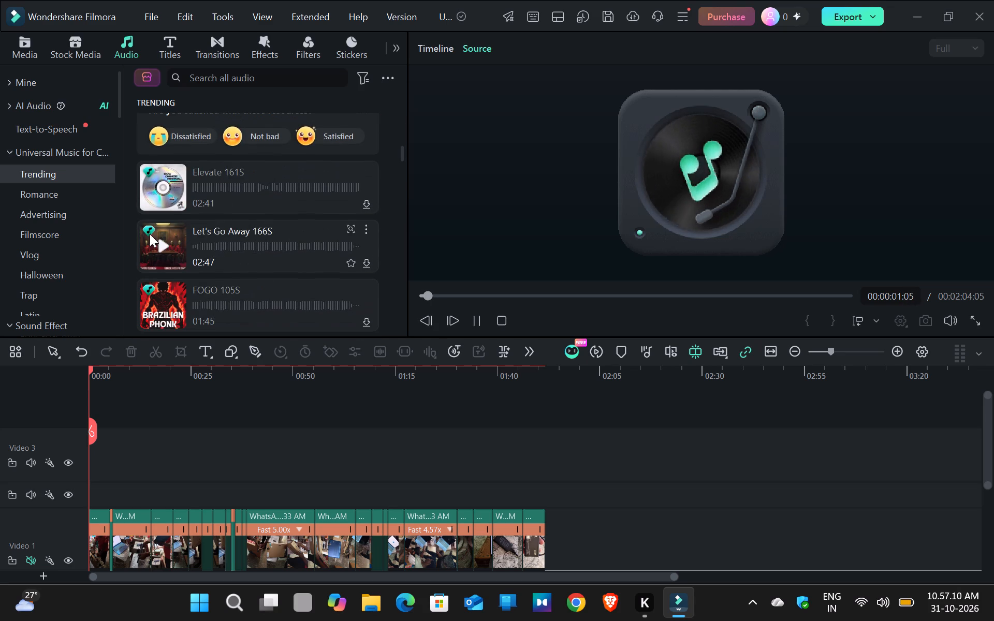
Preview and download Wholesome Fun 95S from the Unboxing music category and add it to the audio track at the timeline start.
{"action": "scroll", "coordinate": [60, 207], "scroll_direction": "down", "scroll_amount": 1}
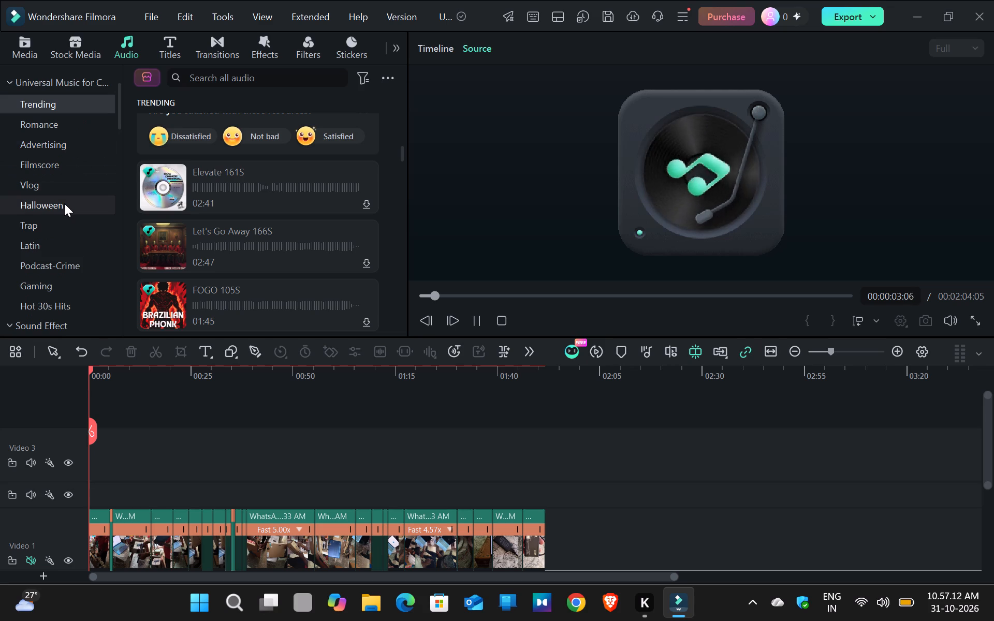
{"action": "scroll", "coordinate": [64, 203], "scroll_direction": "down", "scroll_amount": 2}
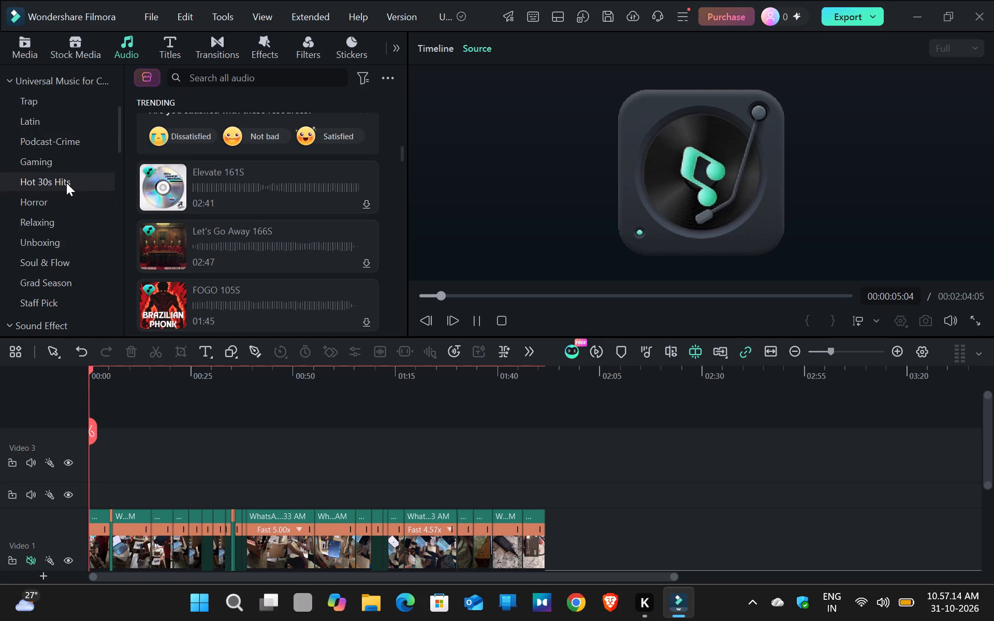
{"action": "left_click", "coordinate": [65, 236]}
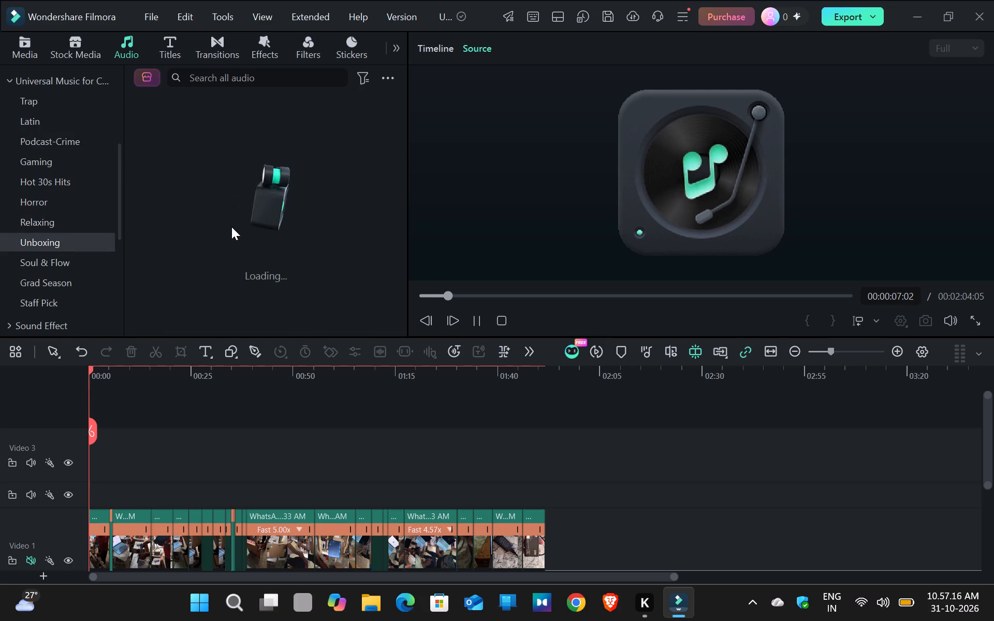
{"action": "left_click", "coordinate": [247, 153]}
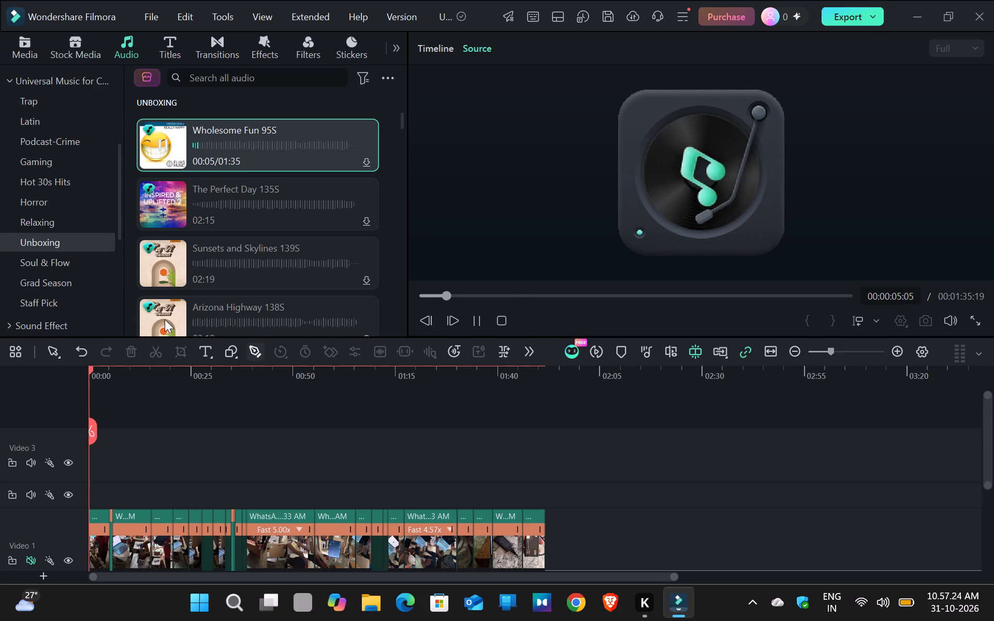
{"action": "left_click", "coordinate": [369, 164]}
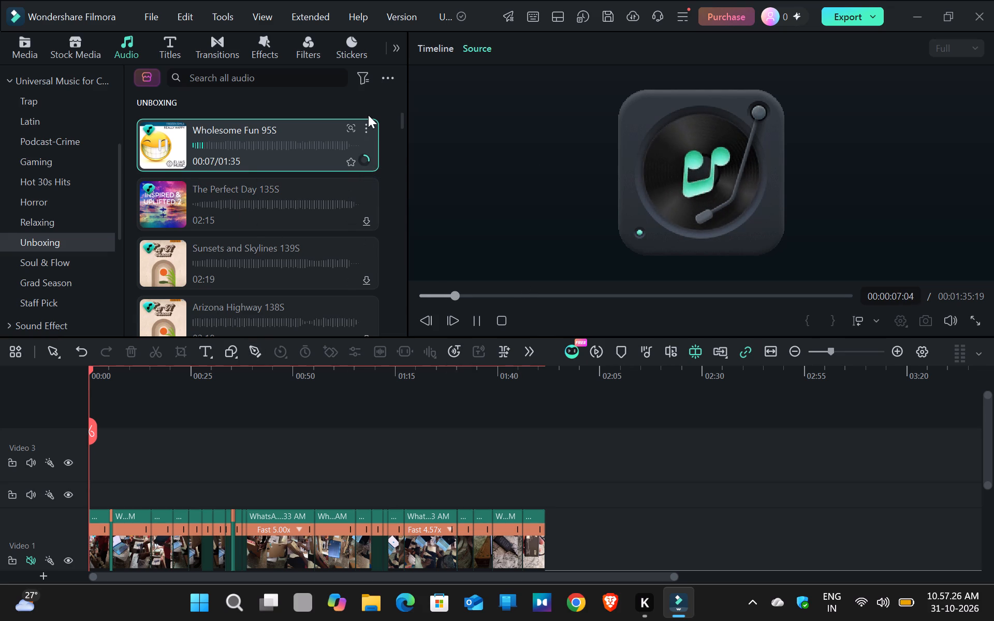
{"action": "left_click", "coordinate": [365, 129]}
{"action": "left_click", "coordinate": [365, 129]}
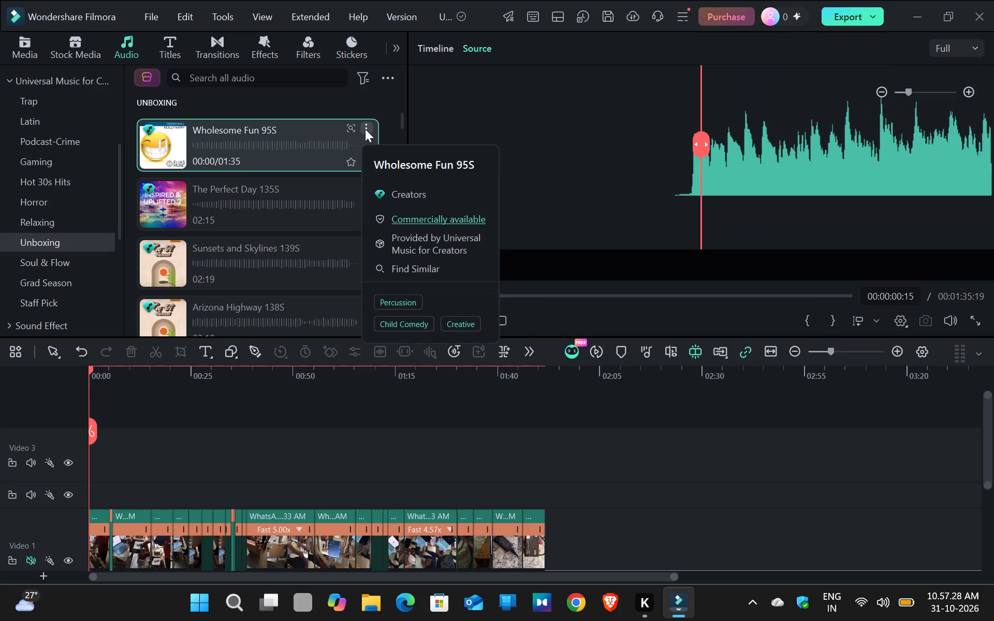
{"action": "left_click", "coordinate": [367, 160]}
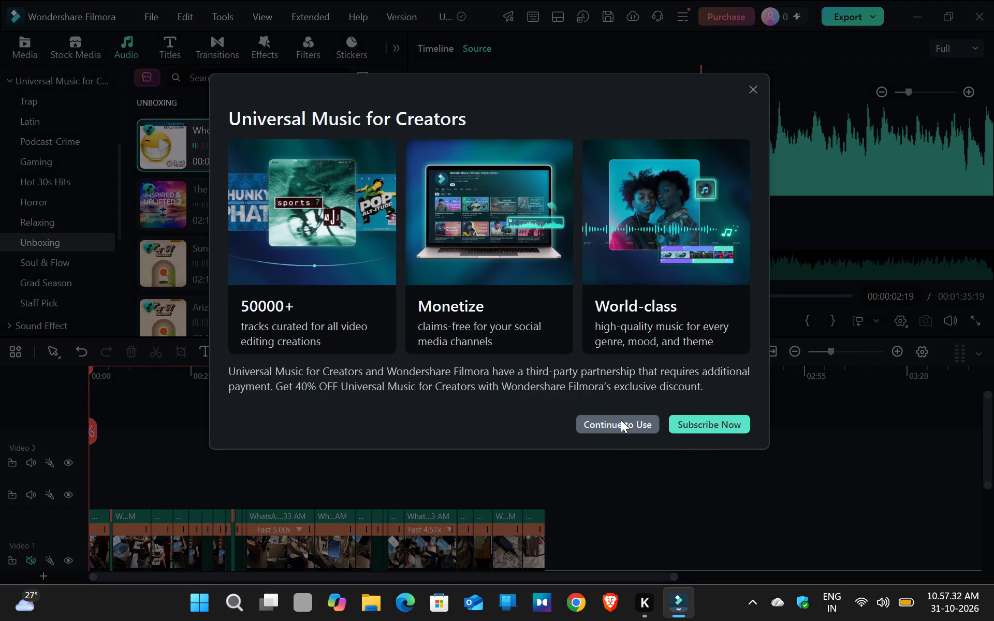
{"action": "left_click", "coordinate": [620, 425]}
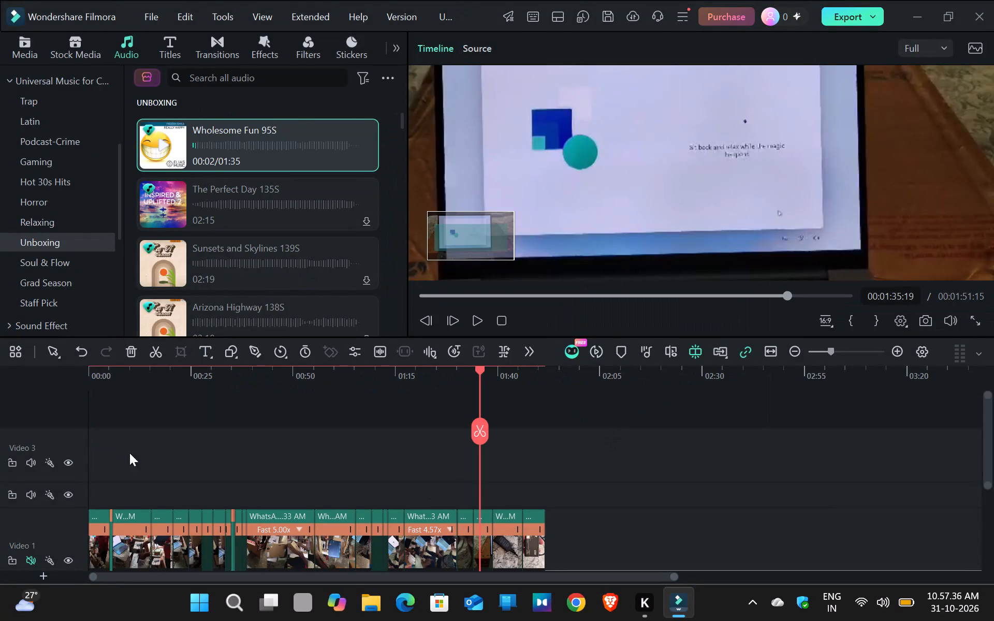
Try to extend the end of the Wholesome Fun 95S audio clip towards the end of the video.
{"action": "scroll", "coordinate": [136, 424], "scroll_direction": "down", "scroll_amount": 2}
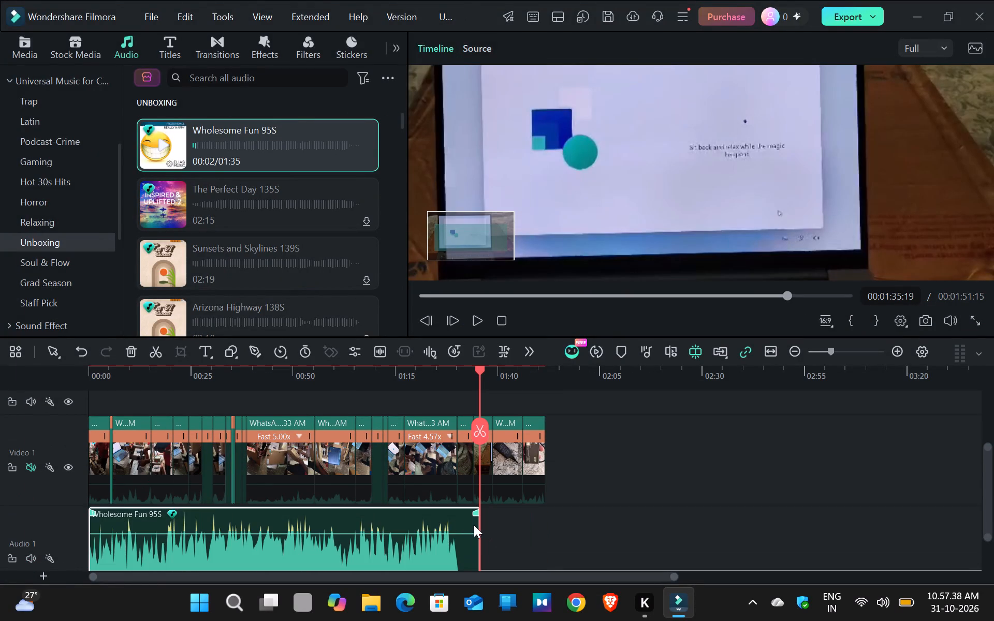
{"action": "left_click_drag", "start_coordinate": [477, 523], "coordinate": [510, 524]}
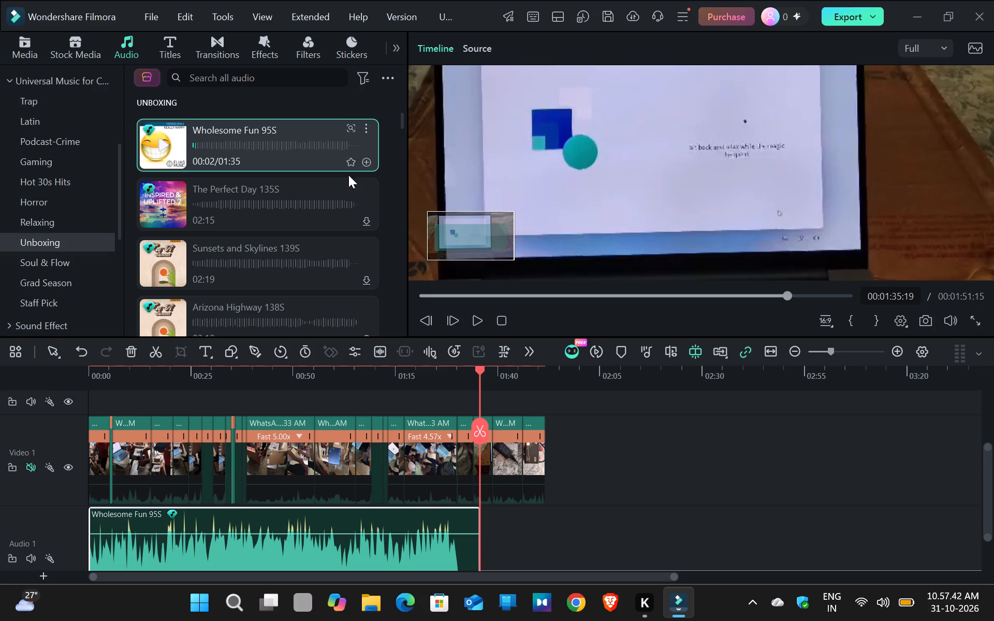
Preview The Perfect Day 135S, Sunsets and Skylines 139S and Long Walks 179S, and browse further Unboxing music.
{"action": "left_click", "coordinate": [290, 214]}
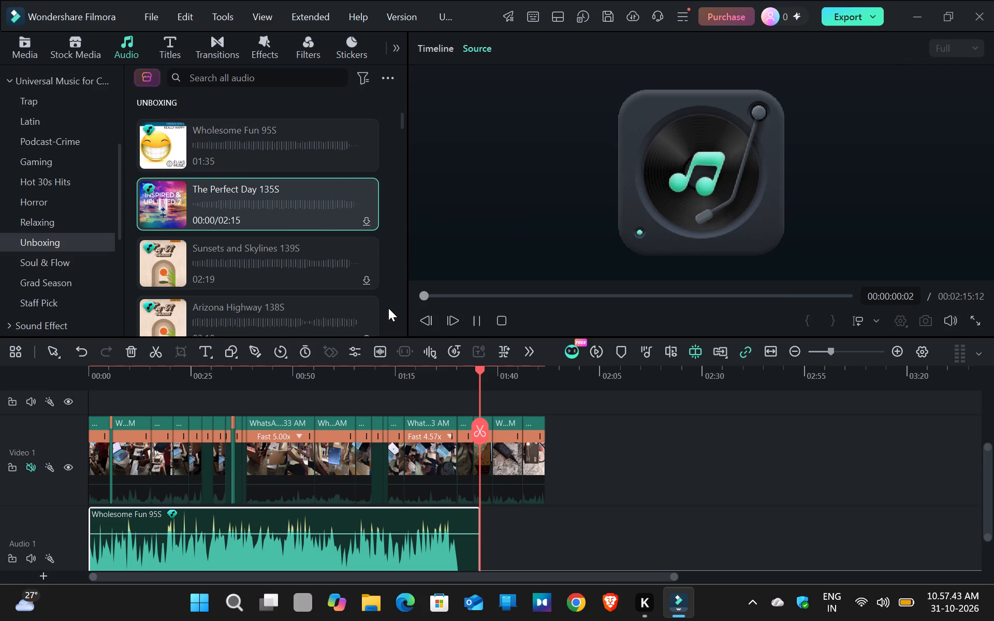
{"action": "left_click", "coordinate": [277, 268]}
{"action": "scroll", "coordinate": [281, 262], "scroll_direction": "down", "scroll_amount": 2}
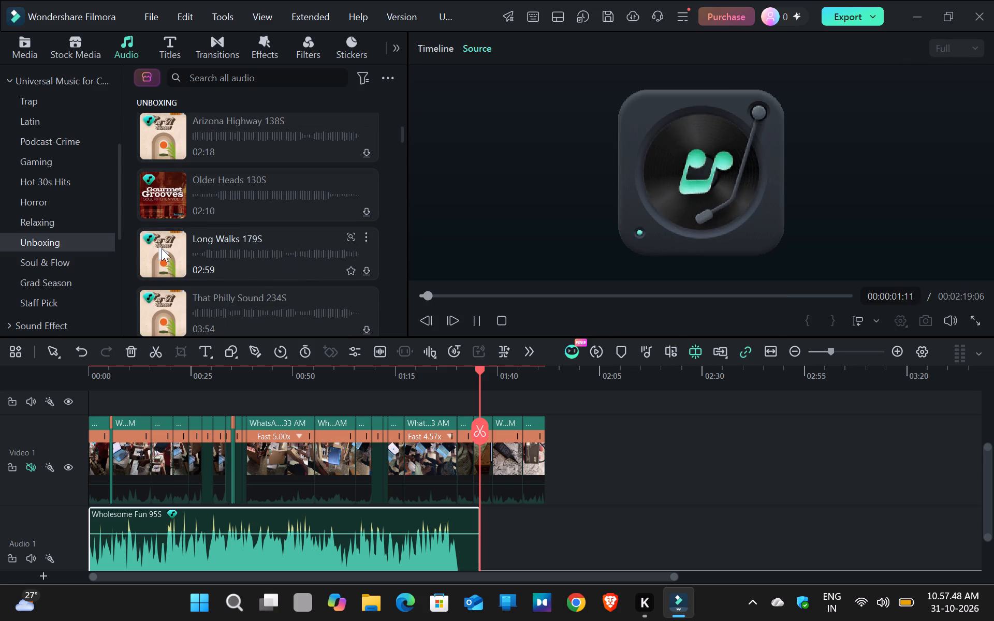
{"action": "left_click", "coordinate": [165, 249]}
{"action": "scroll", "coordinate": [226, 249], "scroll_direction": "down", "scroll_amount": 3}
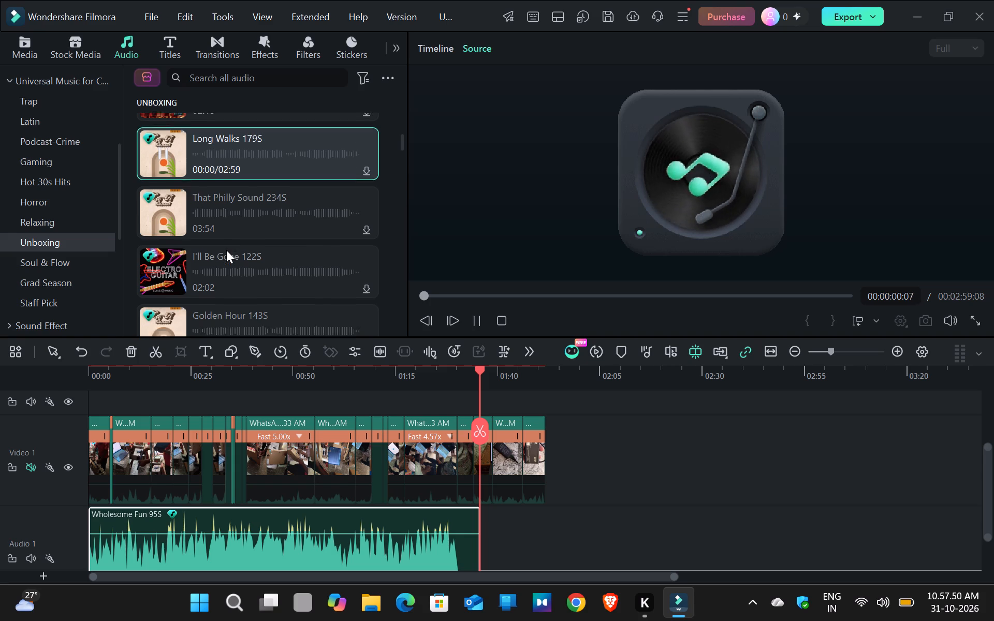
{"action": "scroll", "coordinate": [226, 250], "scroll_direction": "down", "scroll_amount": 5}
Preview and download Summer Breeze 126S and add it directly after Wholesome Fun 95S on the audio track.
{"action": "left_click", "coordinate": [232, 221]}
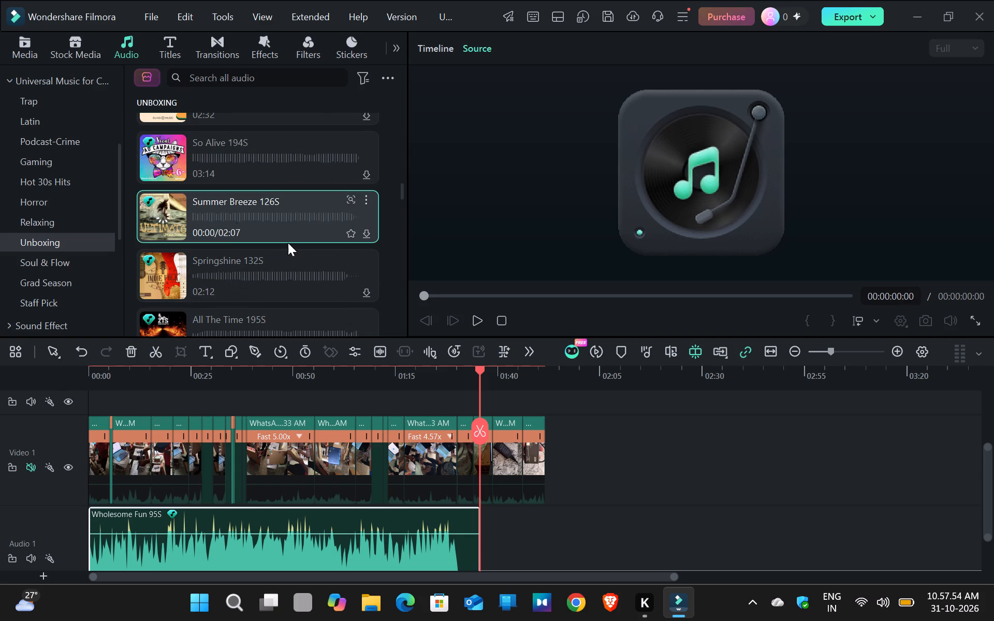
{"action": "left_click", "coordinate": [363, 234]}
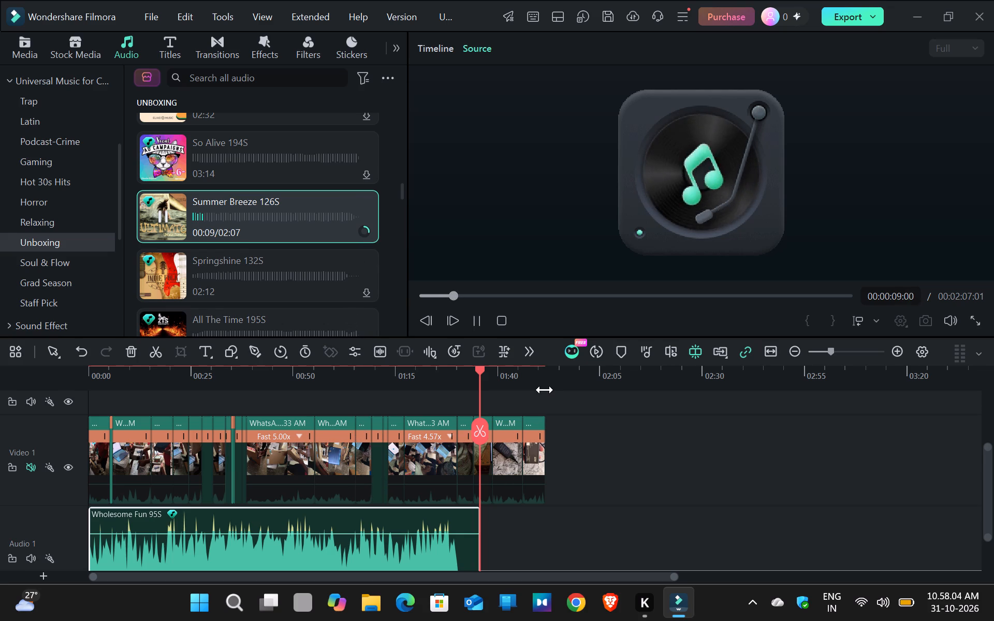
{"action": "scroll", "coordinate": [331, 234], "scroll_direction": "down", "scroll_amount": 2}
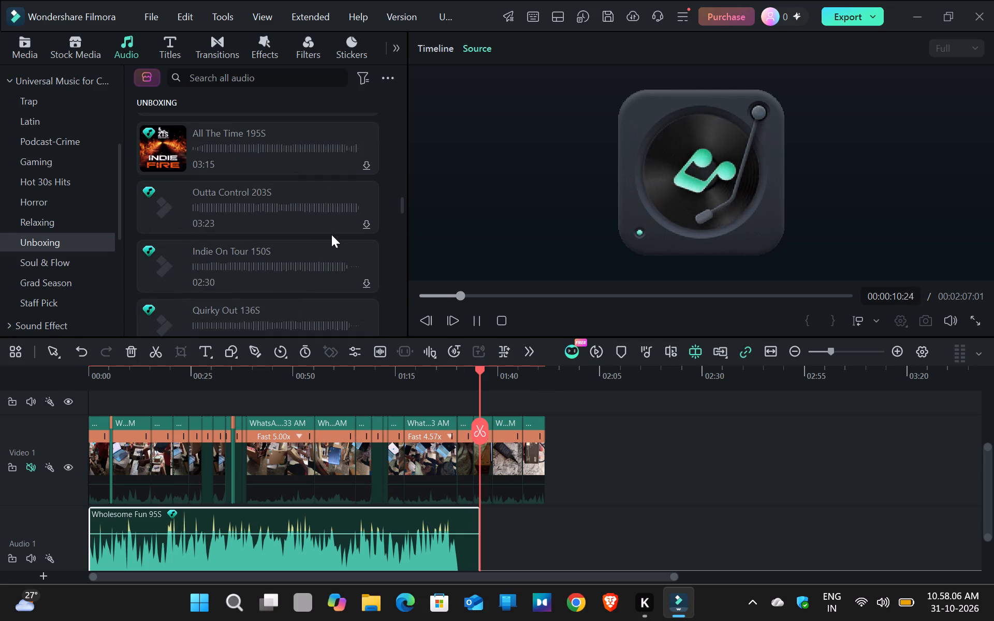
{"action": "scroll", "coordinate": [331, 234], "scroll_direction": "up", "scroll_amount": 2}
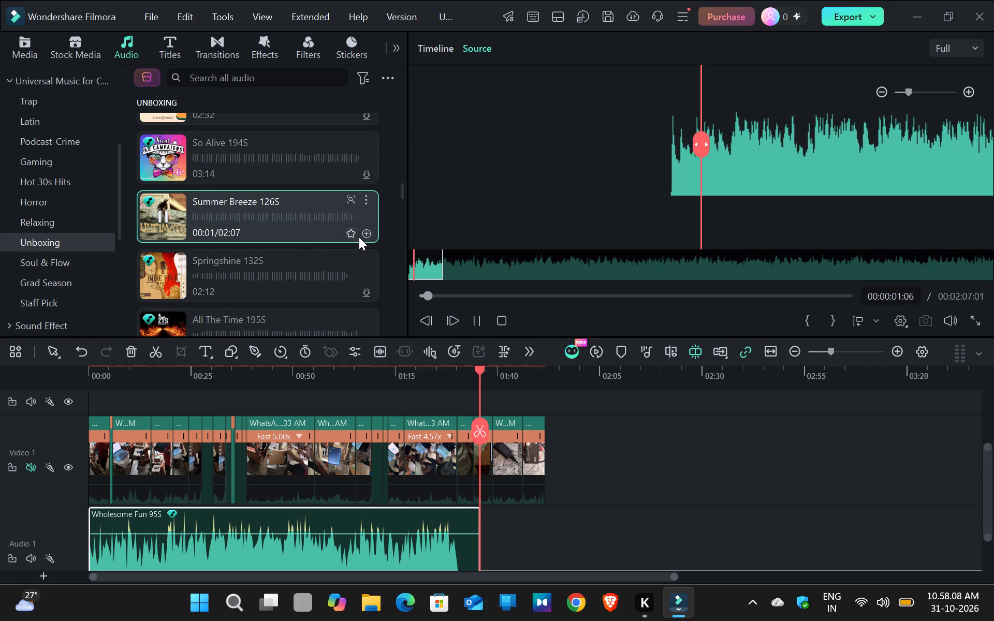
{"action": "left_click", "coordinate": [362, 232]}
Split Summer Breeze 126S at 1:51:23, at the end of the video, and delete the part beyond the cut.
{"action": "left_click", "coordinate": [523, 530]}
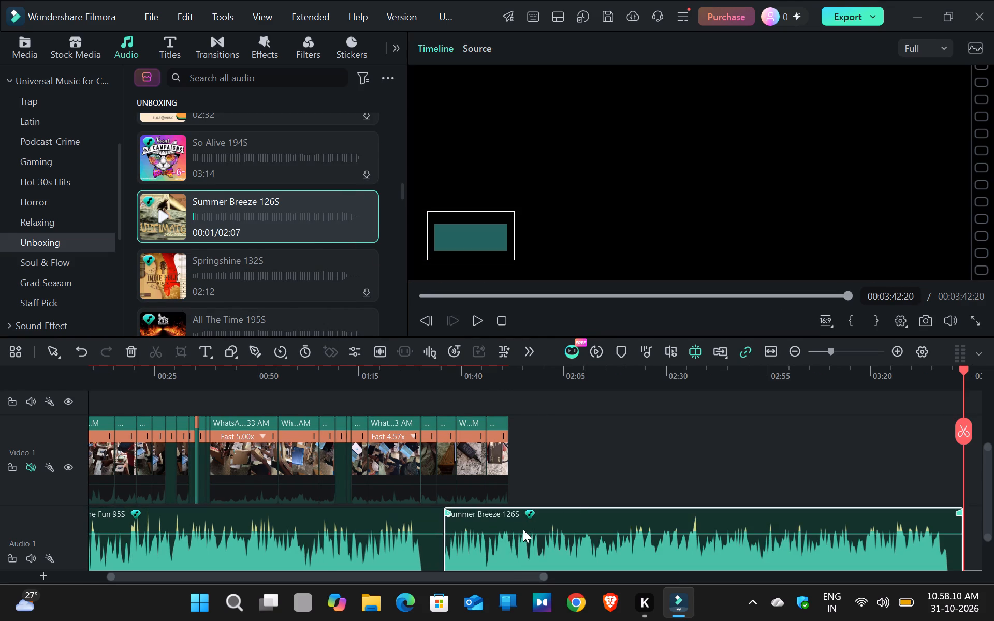
{"action": "left_click", "coordinate": [519, 486]}
{"action": "left_click", "coordinate": [510, 379]}
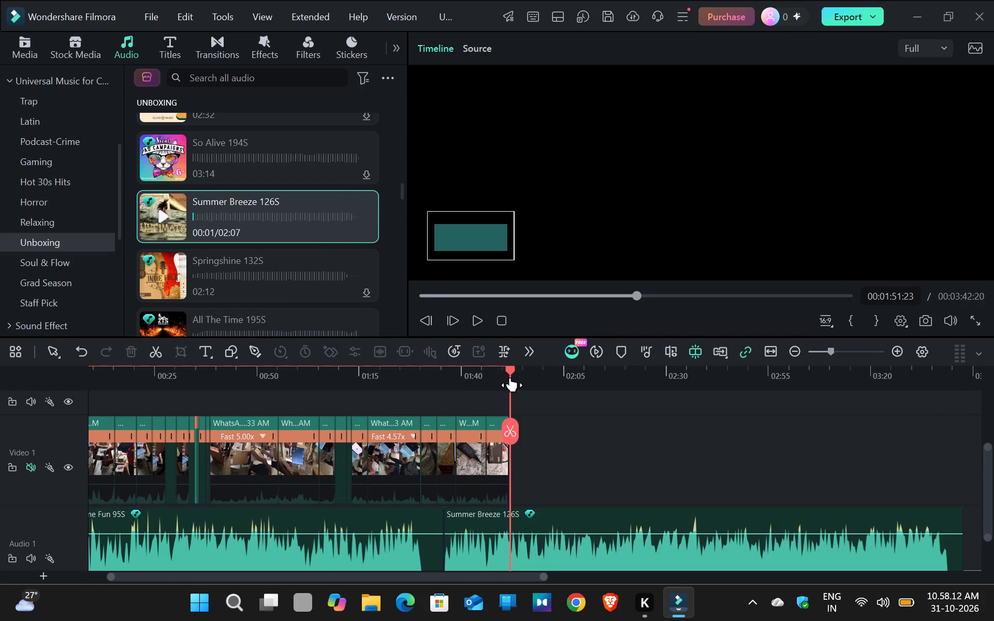
{"action": "left_click", "coordinate": [511, 430]}
{"action": "left_click", "coordinate": [625, 530]}
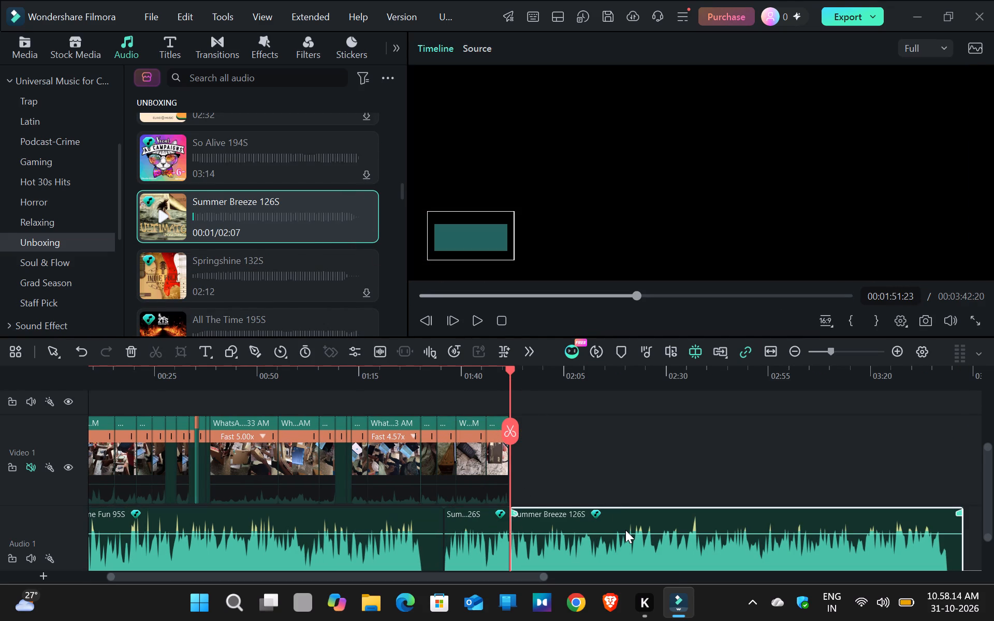
{"action": "left_click", "coordinate": [625, 531]}
{"action": "key", "text": "Delete"}
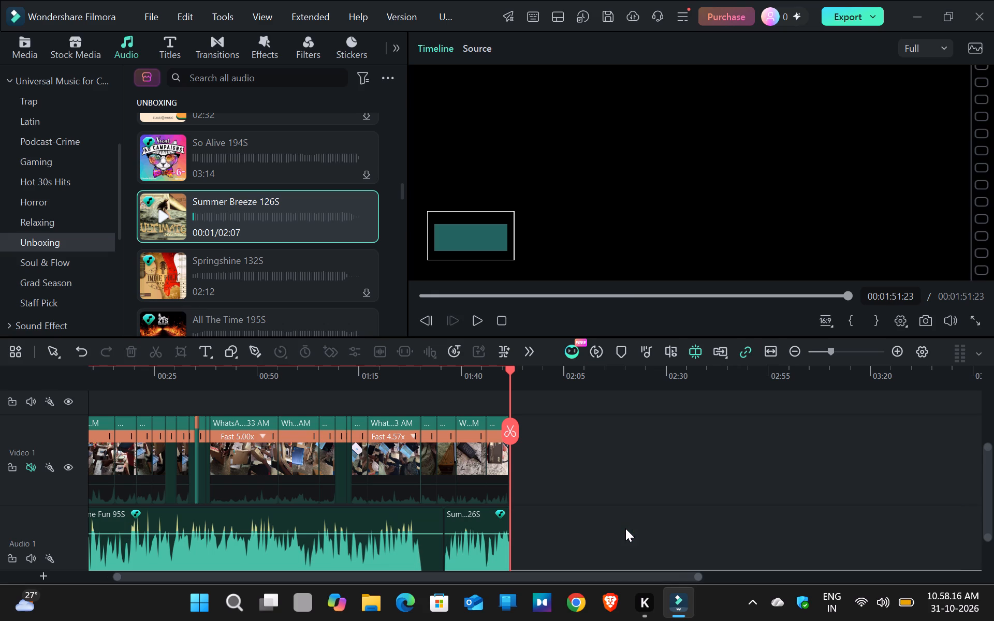
Open the audio settings of the remaining Summer Breeze 126S clip.
{"action": "left_click", "coordinate": [446, 535]}
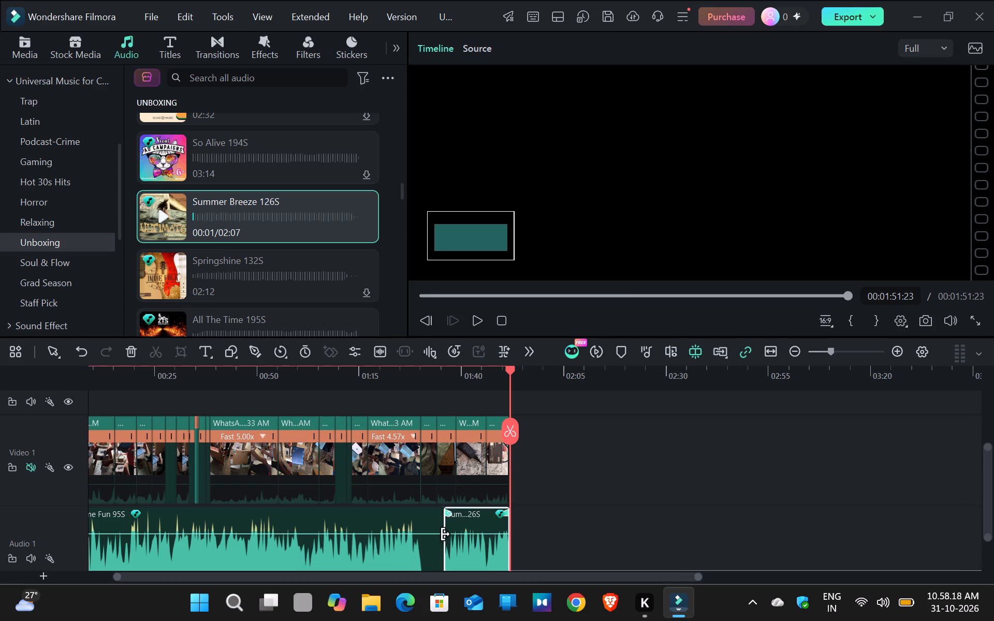
{"action": "left_click", "coordinate": [459, 530]}
{"action": "double_click", "coordinate": [457, 530]}
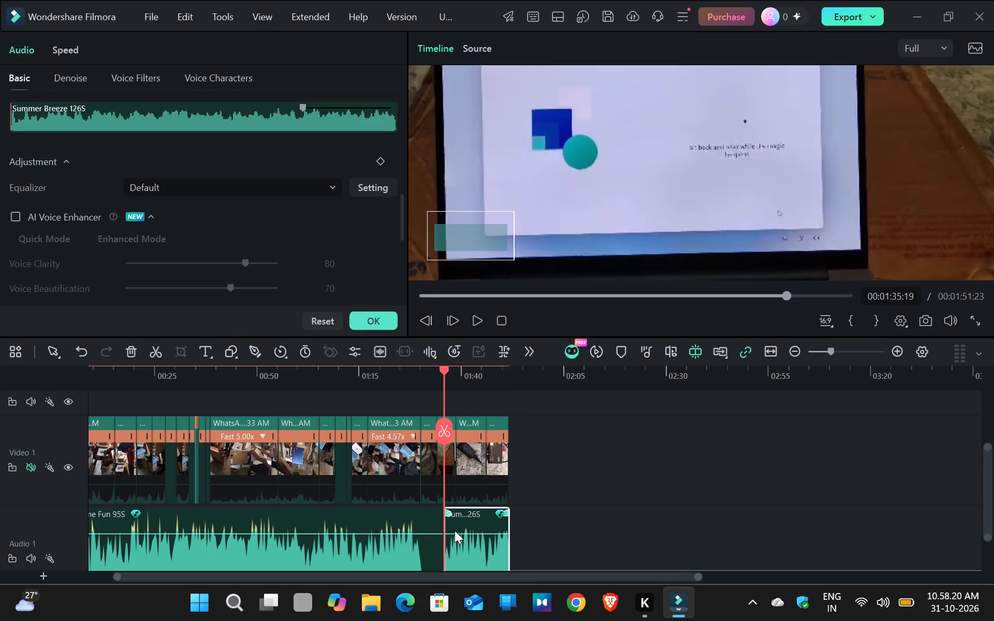
Play the video with its background music from the start of the timeline.
{"action": "left_click", "coordinate": [498, 319]}
{"action": "left_click", "coordinate": [481, 319]}
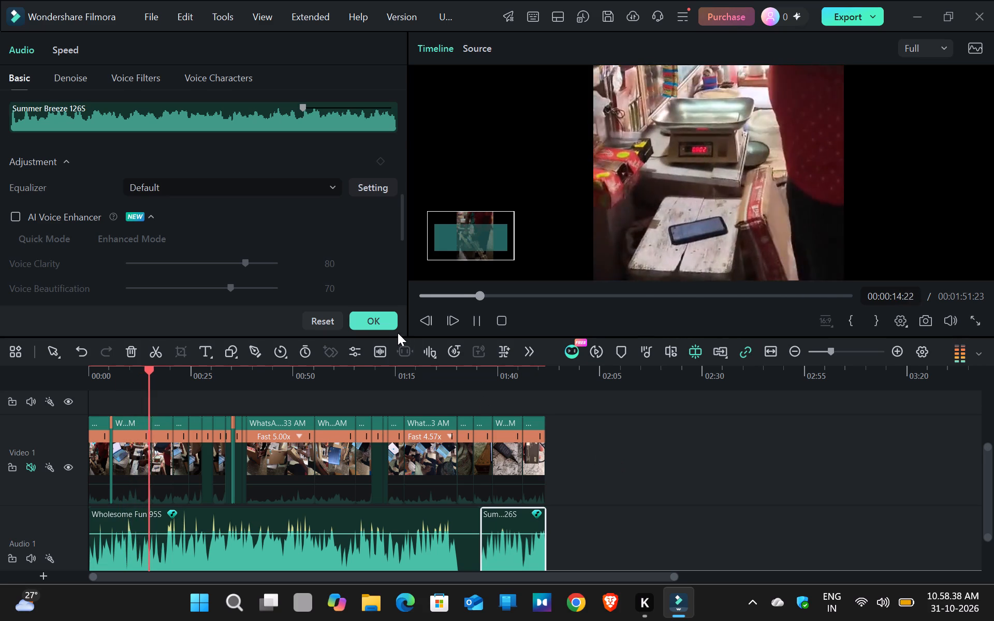
Look through the basic audio settings of the Summer Breeze 126S clip and close them.
{"action": "scroll", "coordinate": [168, 212], "scroll_direction": "down", "scroll_amount": 1}
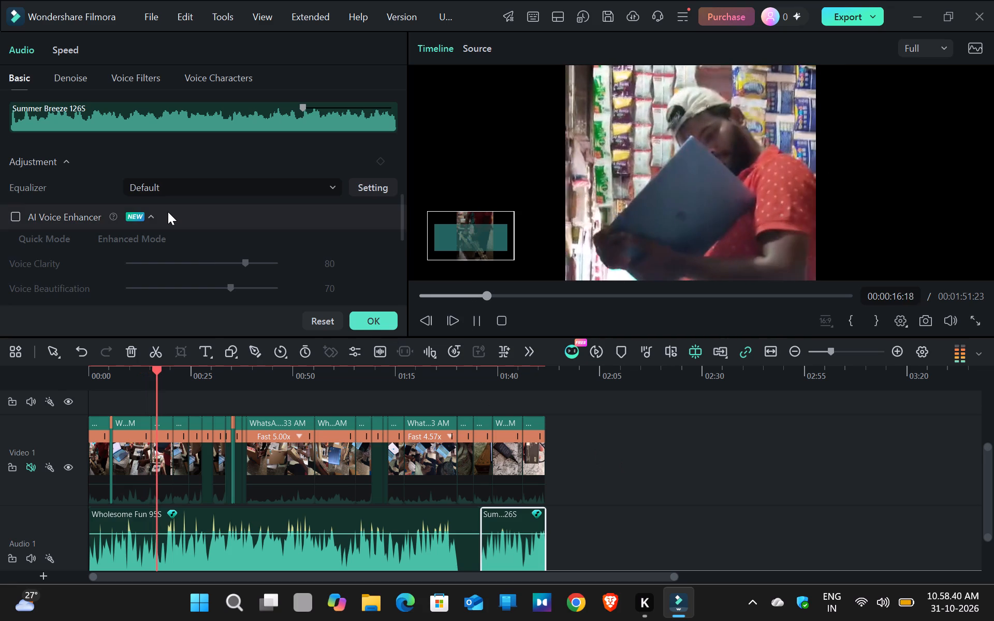
{"action": "scroll", "coordinate": [168, 212], "scroll_direction": "down", "scroll_amount": 4}
{"action": "scroll", "coordinate": [167, 212], "scroll_direction": "up", "scroll_amount": 2}
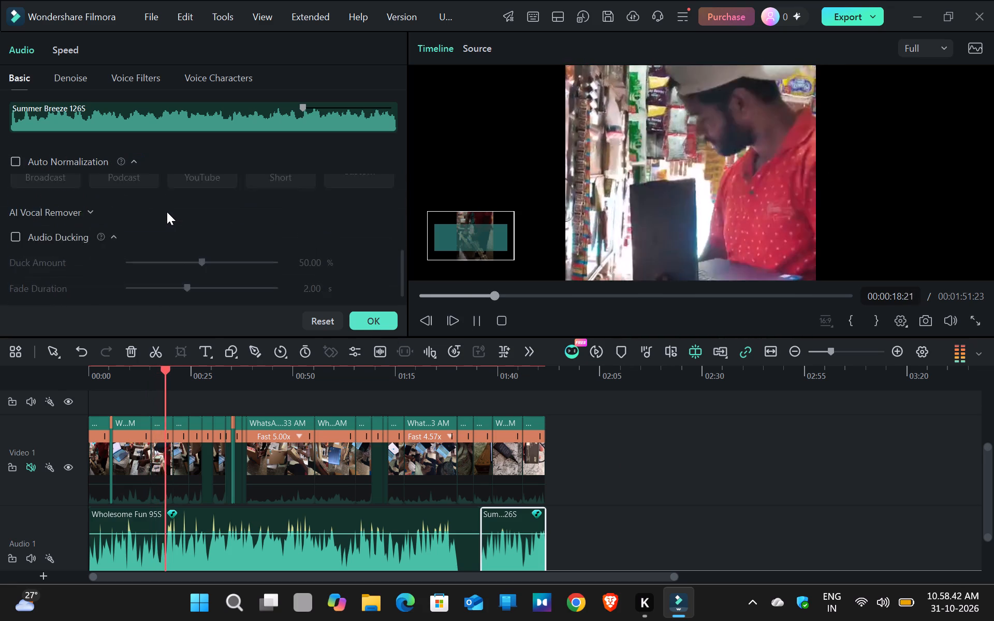
{"action": "scroll", "coordinate": [167, 212], "scroll_direction": "up", "scroll_amount": 4}
{"action": "scroll", "coordinate": [167, 212], "scroll_direction": "down", "scroll_amount": 2}
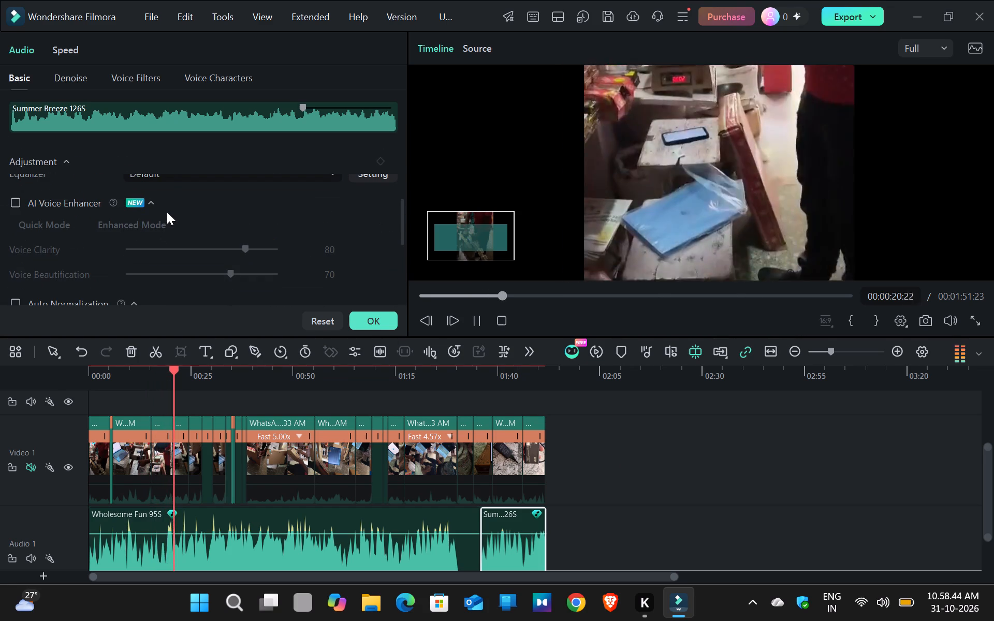
{"action": "scroll", "coordinate": [167, 212], "scroll_direction": "up", "scroll_amount": 5}
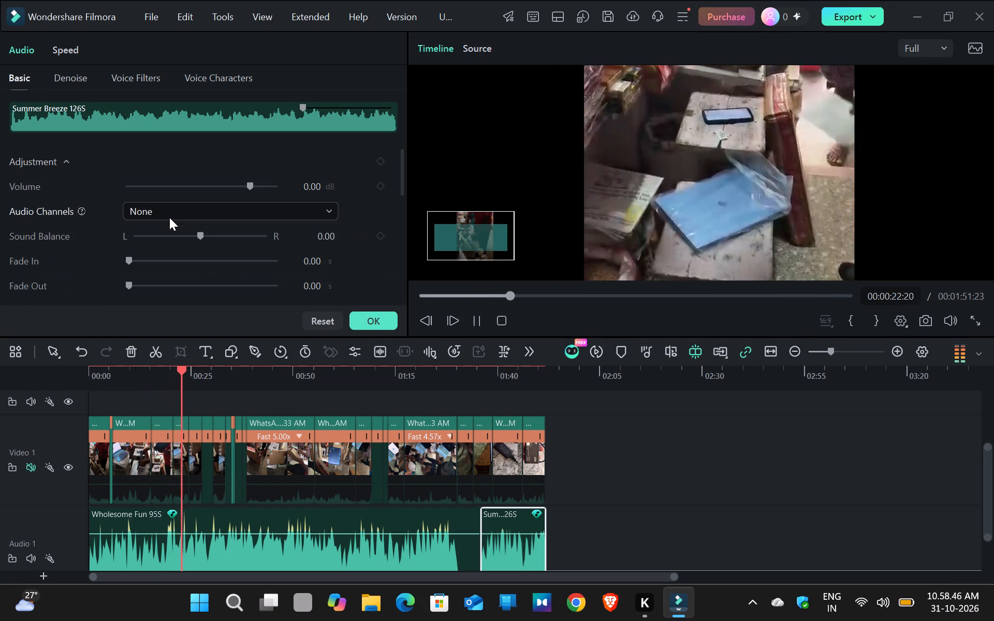
{"action": "left_click", "coordinate": [367, 324]}
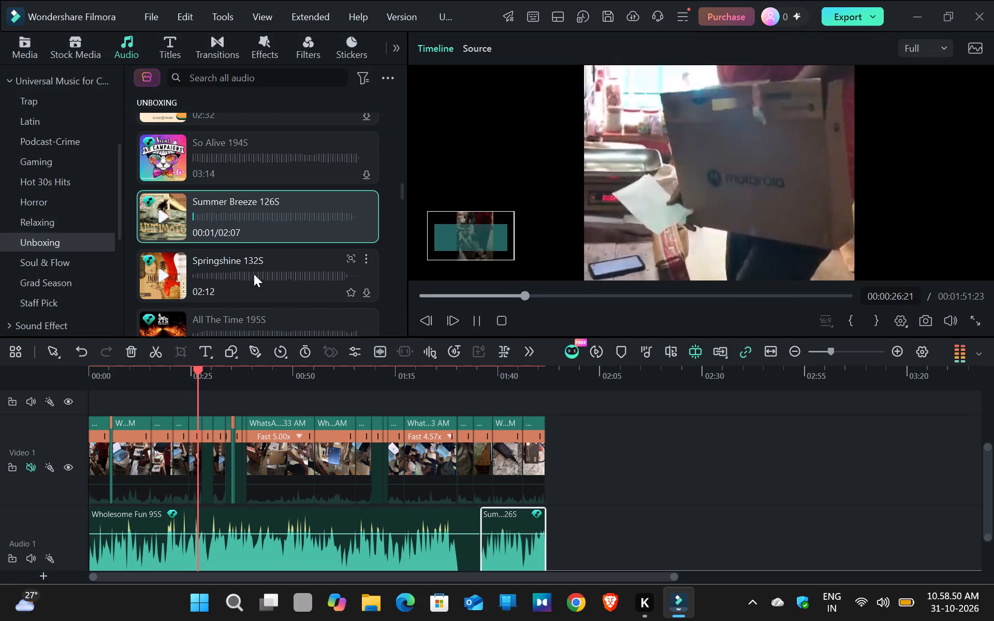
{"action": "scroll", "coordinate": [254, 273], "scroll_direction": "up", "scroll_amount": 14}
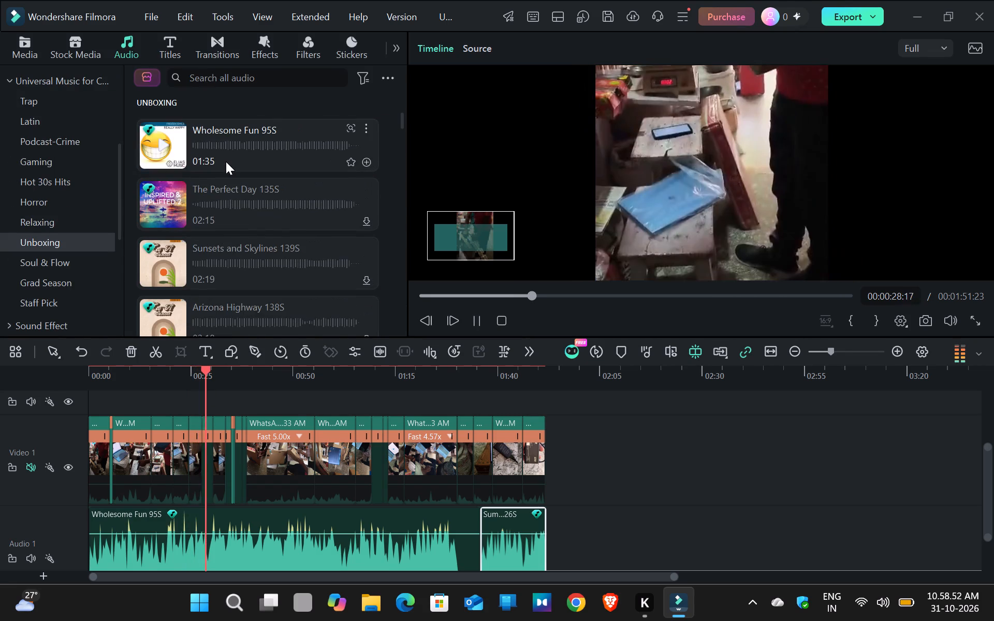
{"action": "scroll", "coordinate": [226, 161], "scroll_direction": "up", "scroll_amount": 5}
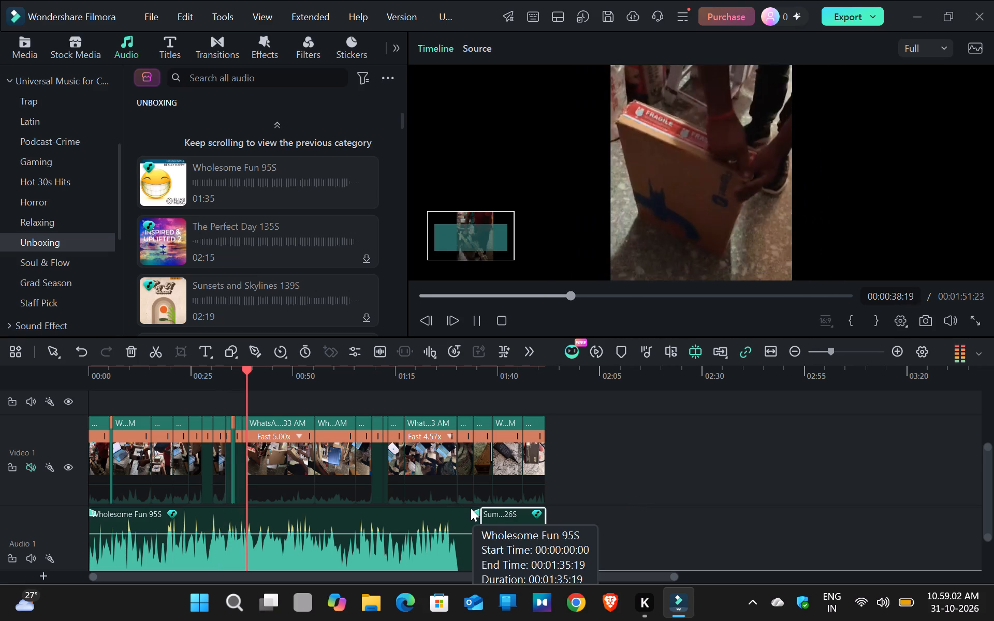
Open the audio settings of the Wholesome Fun 95S clip on the audio track.
{"action": "left_click", "coordinate": [413, 539]}
{"action": "left_click", "coordinate": [372, 539]}
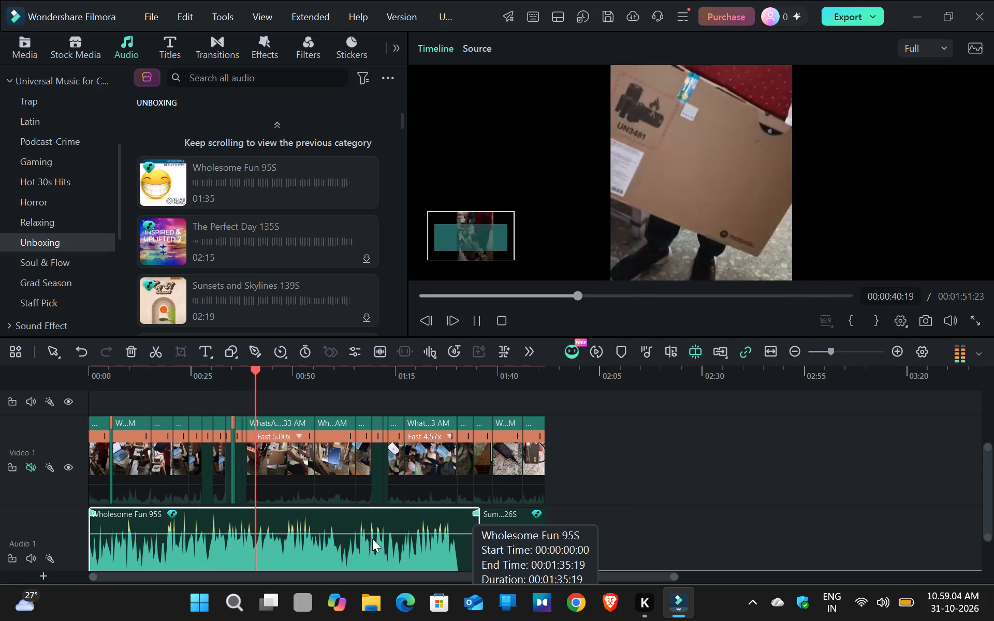
{"action": "left_click", "coordinate": [372, 539]}
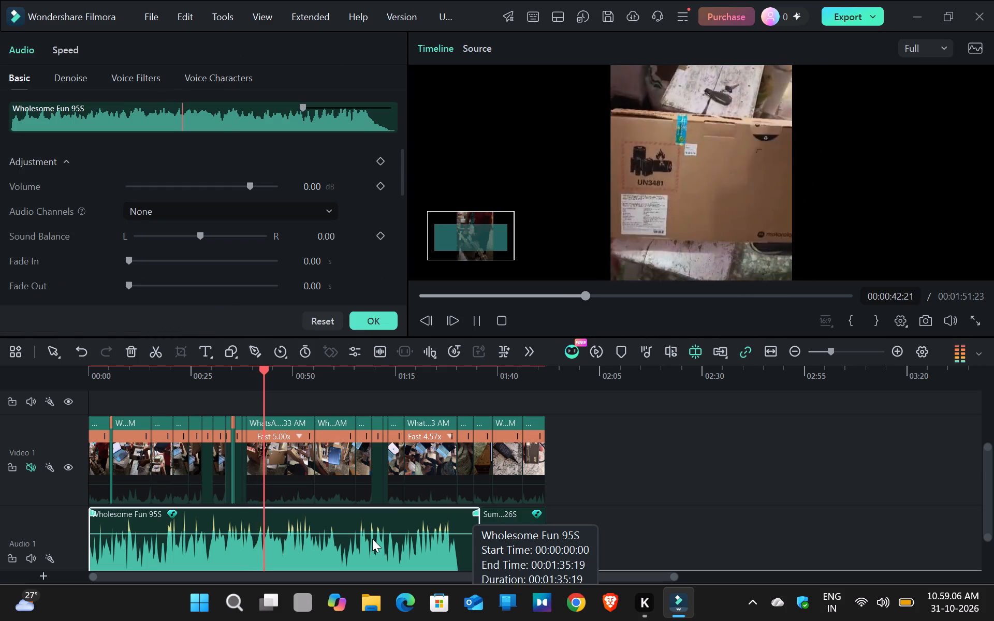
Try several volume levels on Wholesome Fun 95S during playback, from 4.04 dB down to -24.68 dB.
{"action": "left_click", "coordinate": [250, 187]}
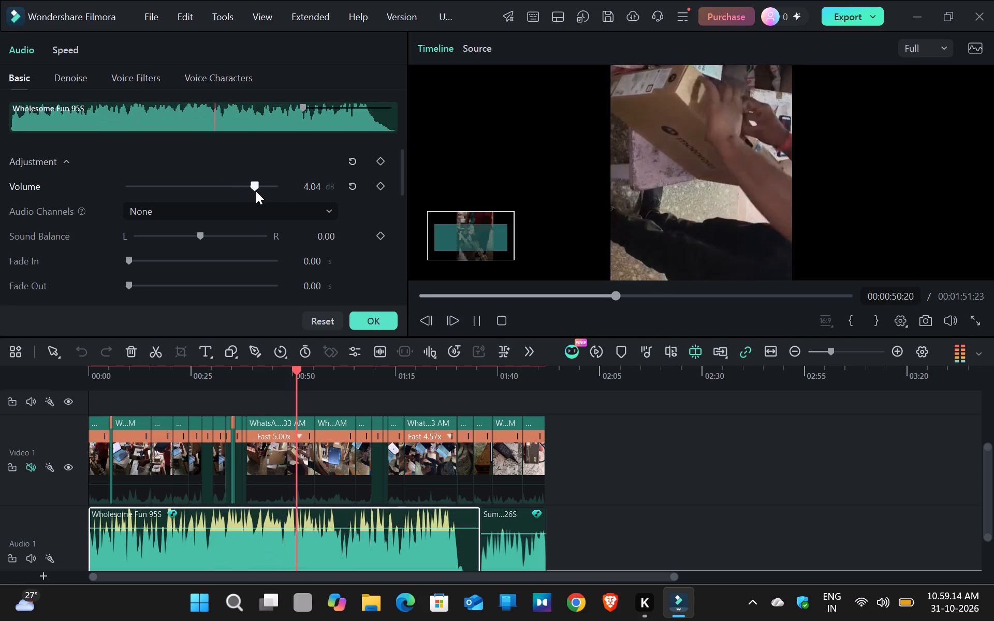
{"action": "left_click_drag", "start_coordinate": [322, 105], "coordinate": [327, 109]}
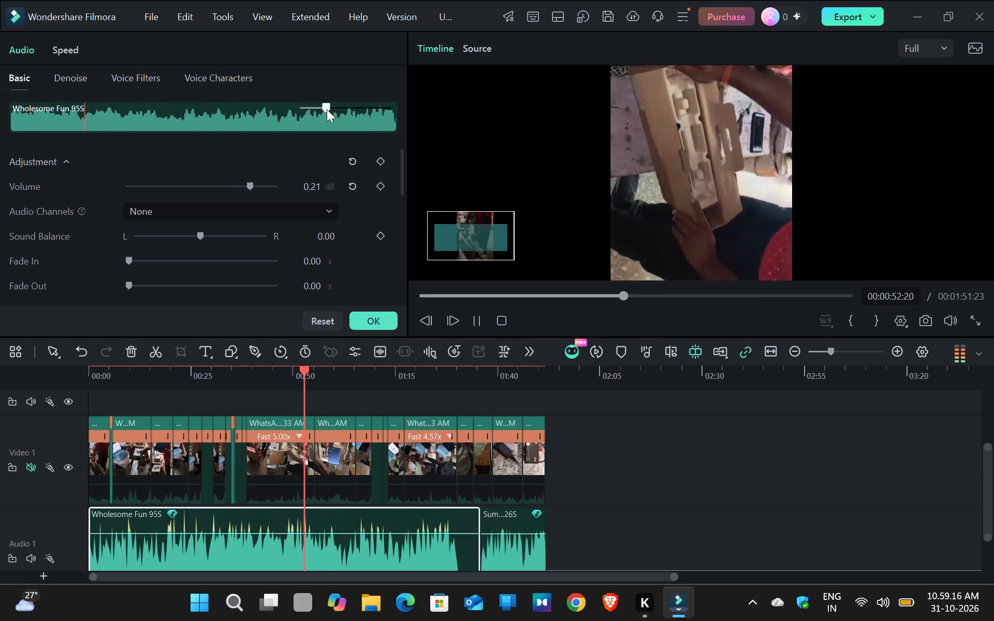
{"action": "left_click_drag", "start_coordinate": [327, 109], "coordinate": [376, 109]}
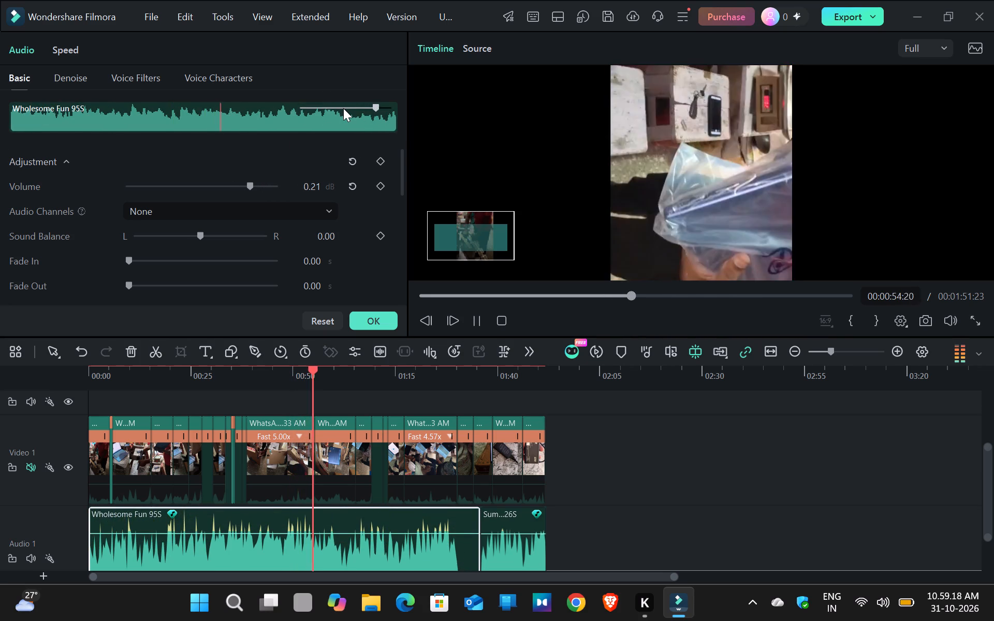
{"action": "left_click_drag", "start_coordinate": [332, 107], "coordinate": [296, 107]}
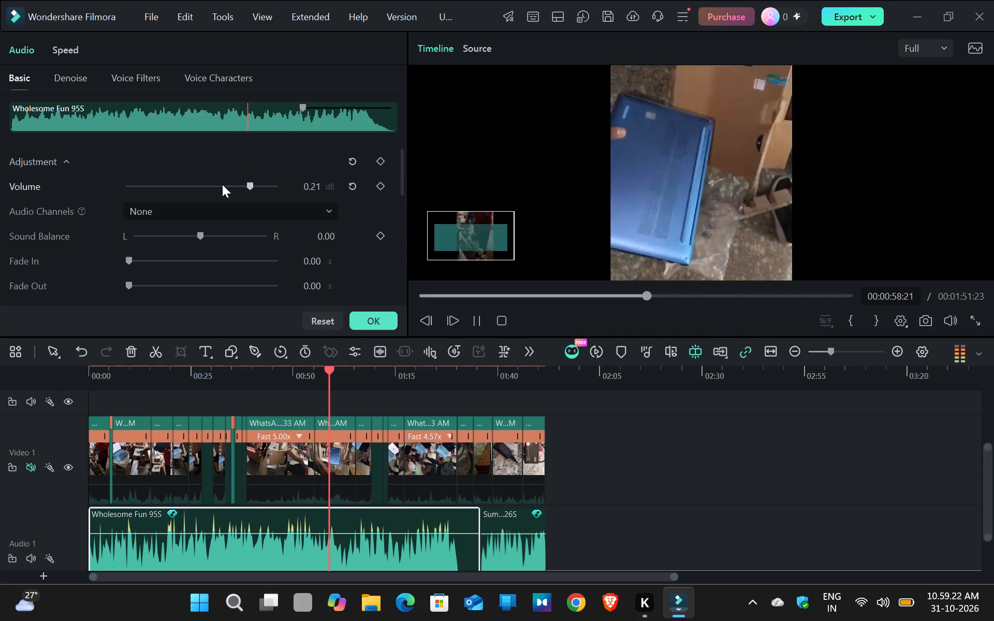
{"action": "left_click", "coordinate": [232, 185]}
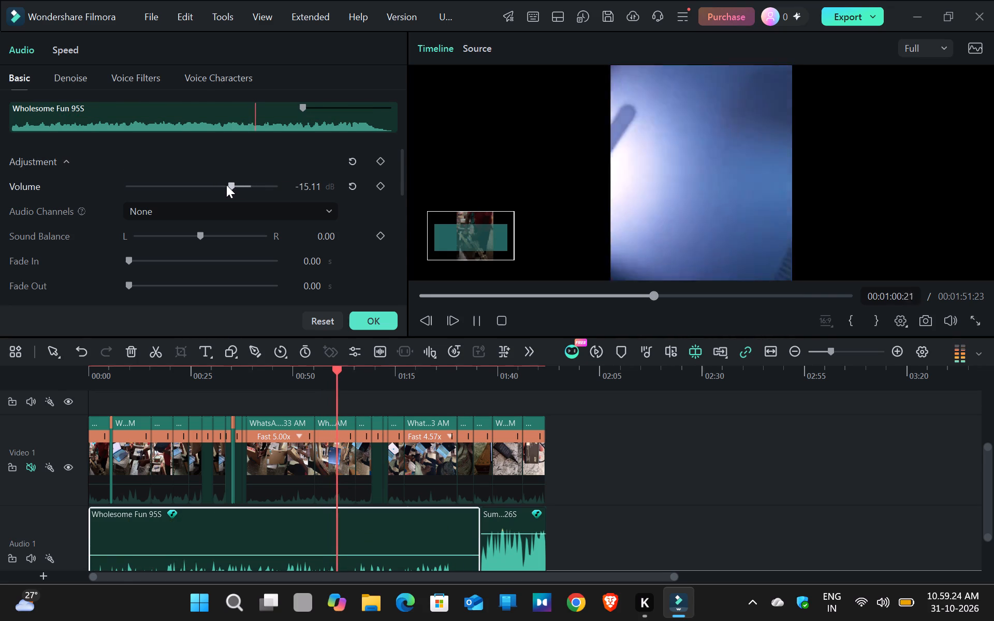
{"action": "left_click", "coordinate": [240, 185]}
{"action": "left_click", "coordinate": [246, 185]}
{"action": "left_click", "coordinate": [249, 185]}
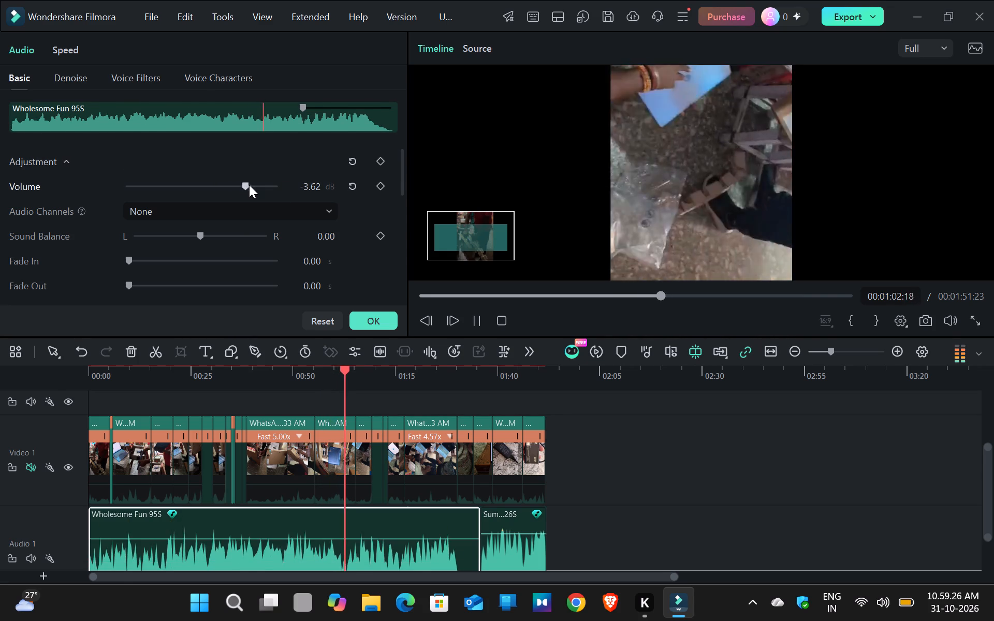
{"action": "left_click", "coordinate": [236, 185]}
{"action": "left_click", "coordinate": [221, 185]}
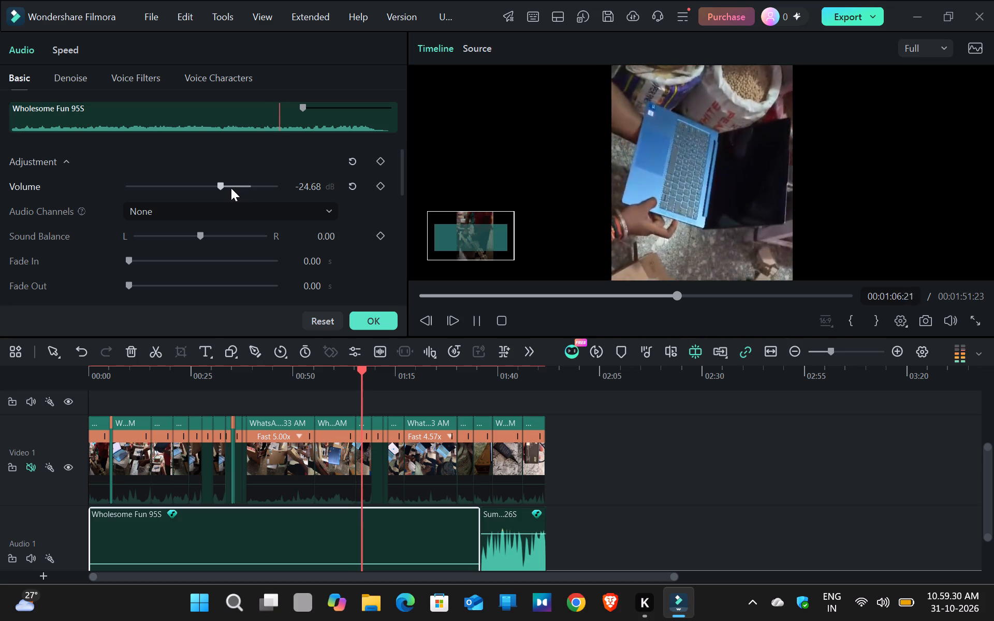
Set the volume of Wholesome Fun 95S to -8.72 dB and apply the audio settings.
{"action": "left_click", "coordinate": [374, 109]}
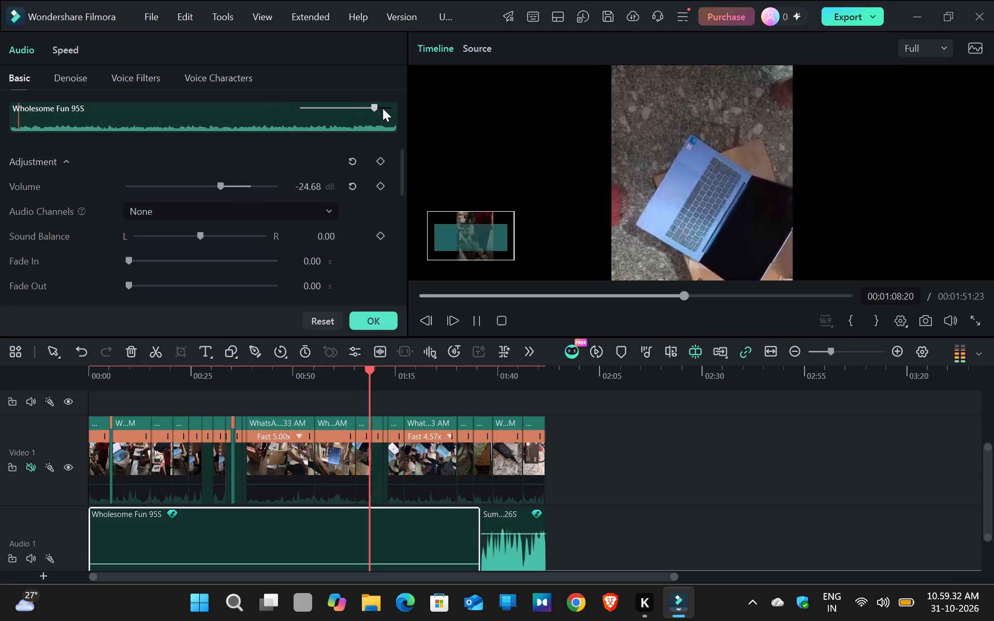
{"action": "left_click", "coordinate": [386, 107]}
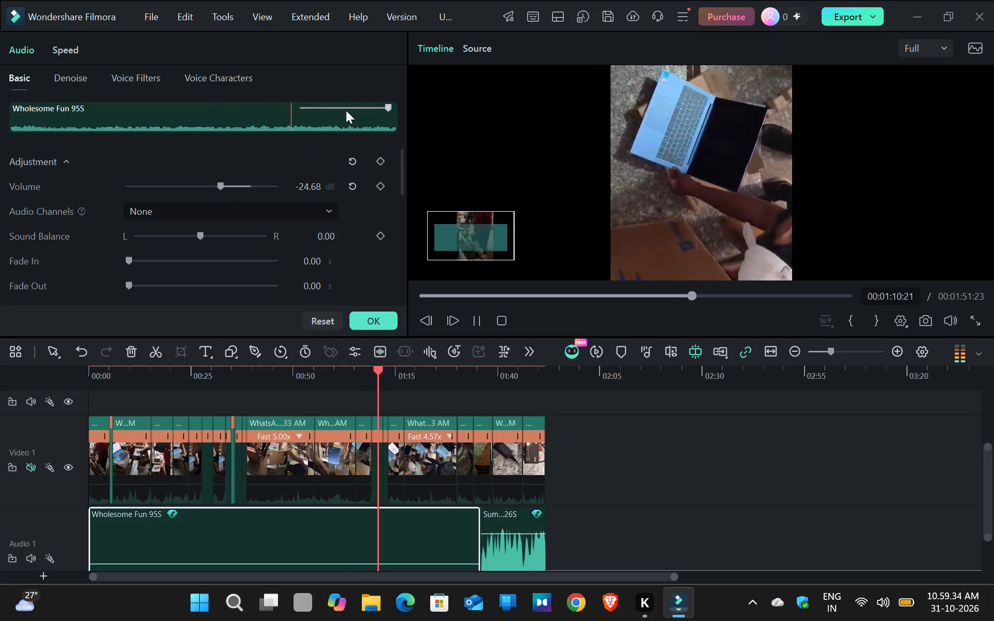
{"action": "left_click", "coordinate": [346, 110]}
{"action": "left_click", "coordinate": [227, 182]}
{"action": "left_click", "coordinate": [234, 183]}
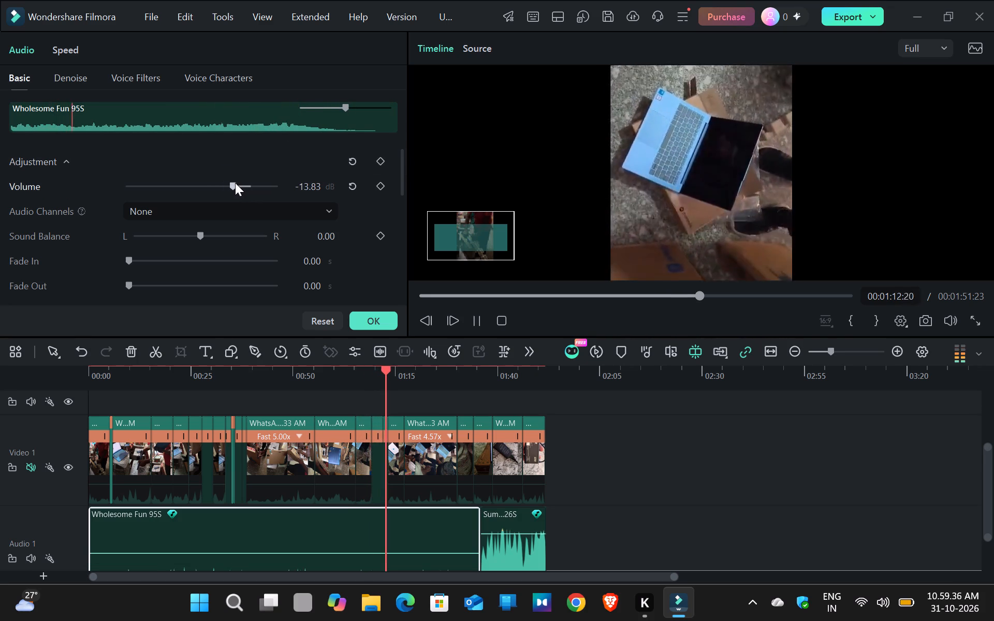
{"action": "left_click", "coordinate": [240, 183]}
{"action": "left_click", "coordinate": [247, 183]}
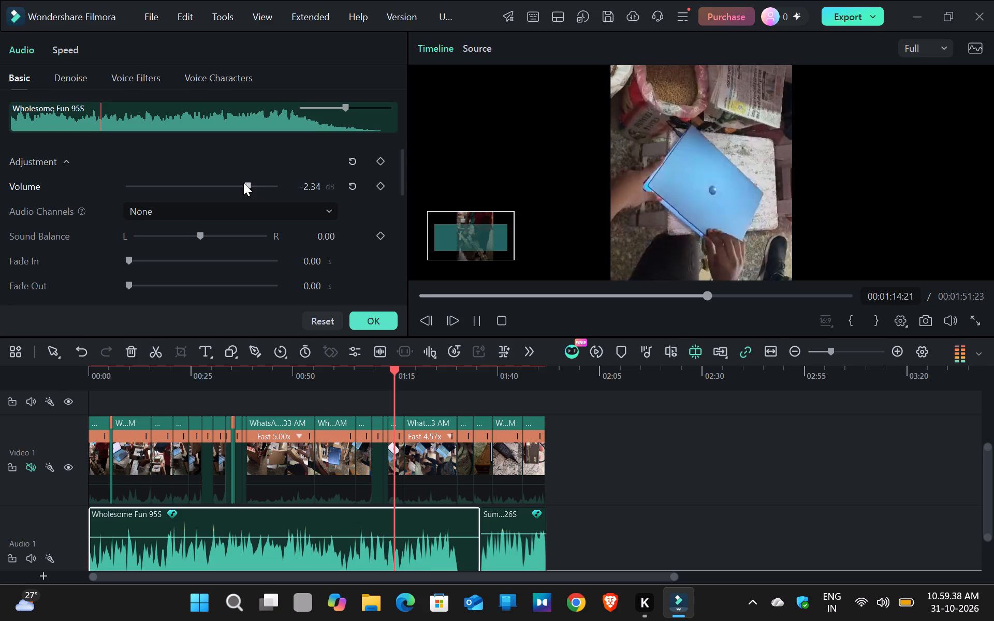
{"action": "left_click", "coordinate": [243, 183]}
{"action": "left_click", "coordinate": [240, 183]}
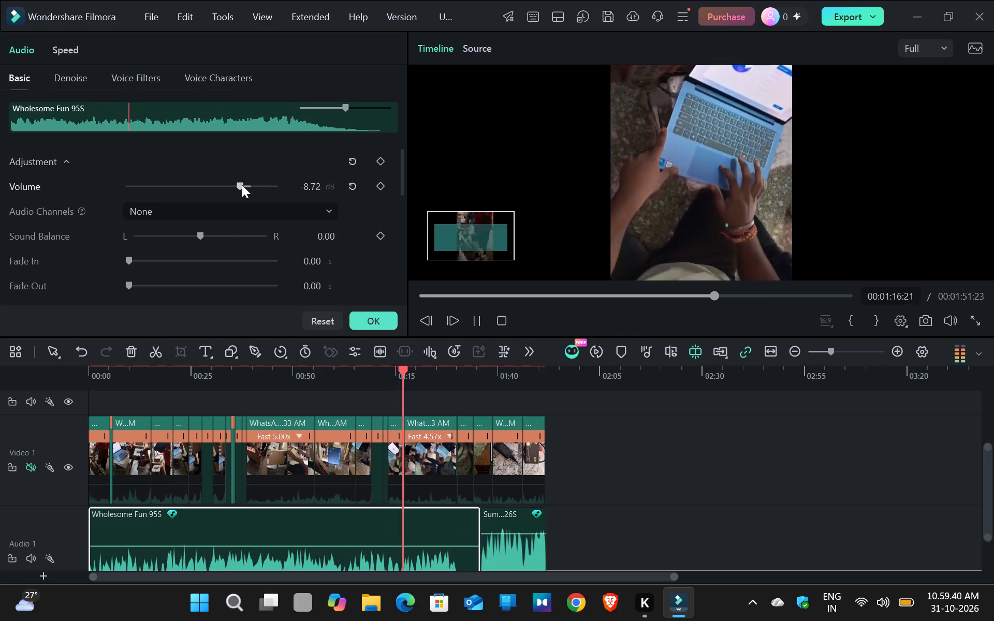
{"action": "scroll", "coordinate": [244, 234], "scroll_direction": "down", "scroll_amount": 4}
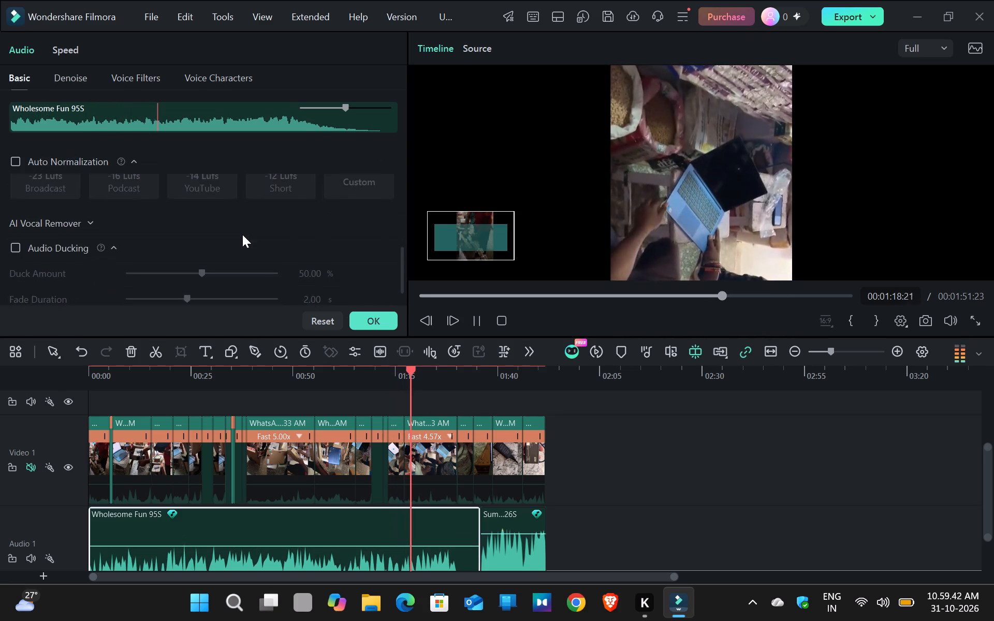
{"action": "scroll", "coordinate": [242, 234], "scroll_direction": "up", "scroll_amount": 6}
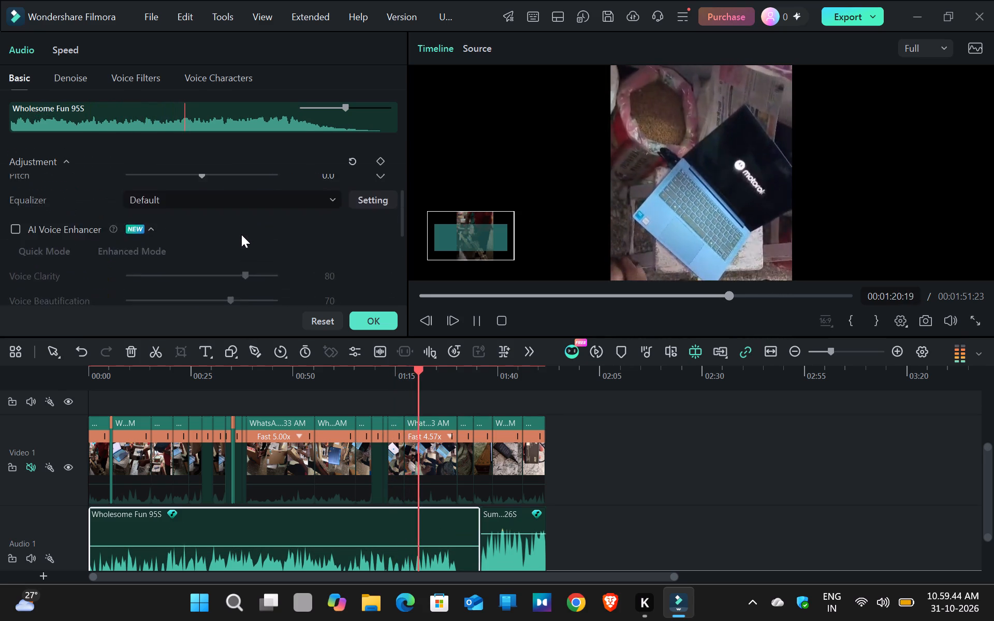
{"action": "scroll", "coordinate": [241, 234], "scroll_direction": "up", "scroll_amount": 3}
{"action": "left_click", "coordinate": [360, 321]}
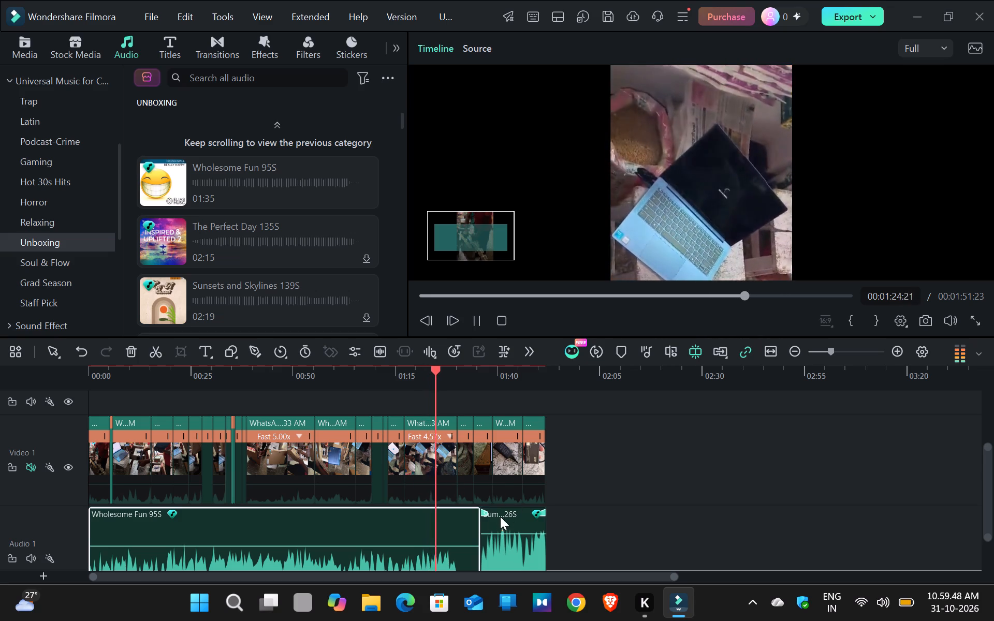
Play the transition into Summer Breeze 126S and set that clip's volume to -12.55 dB.
{"action": "left_click", "coordinate": [478, 369]}
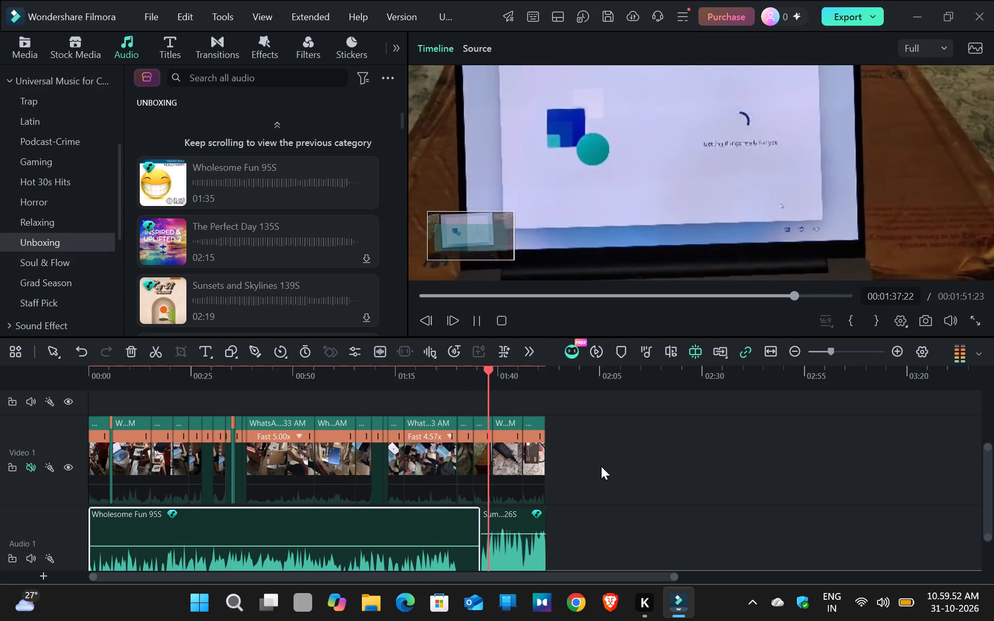
{"action": "left_click", "coordinate": [499, 536]}
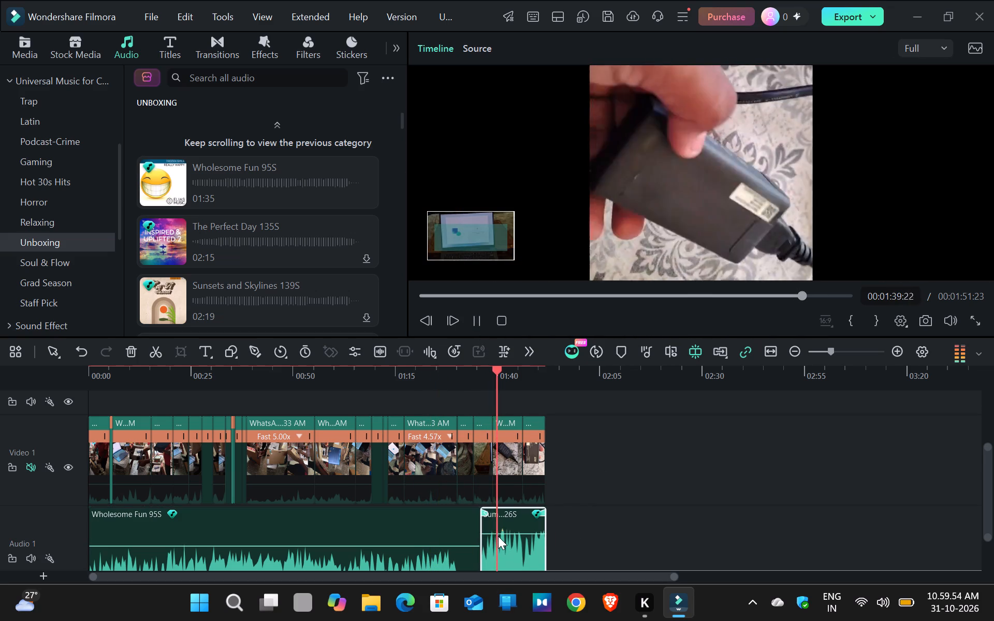
{"action": "double_click", "coordinate": [498, 536]}
{"action": "left_click", "coordinate": [235, 180]}
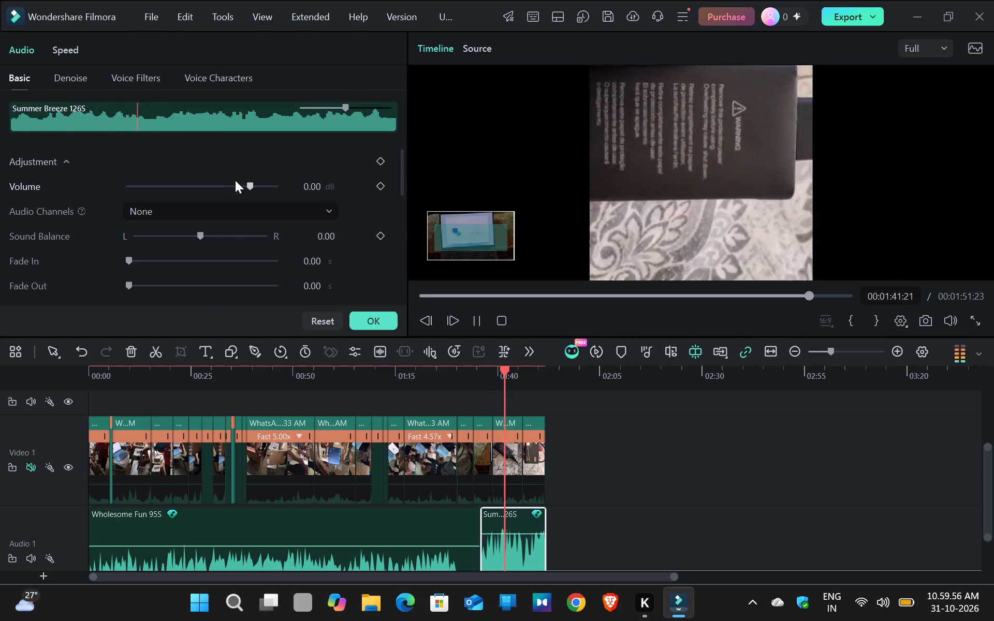
{"action": "left_click", "coordinate": [236, 183]}
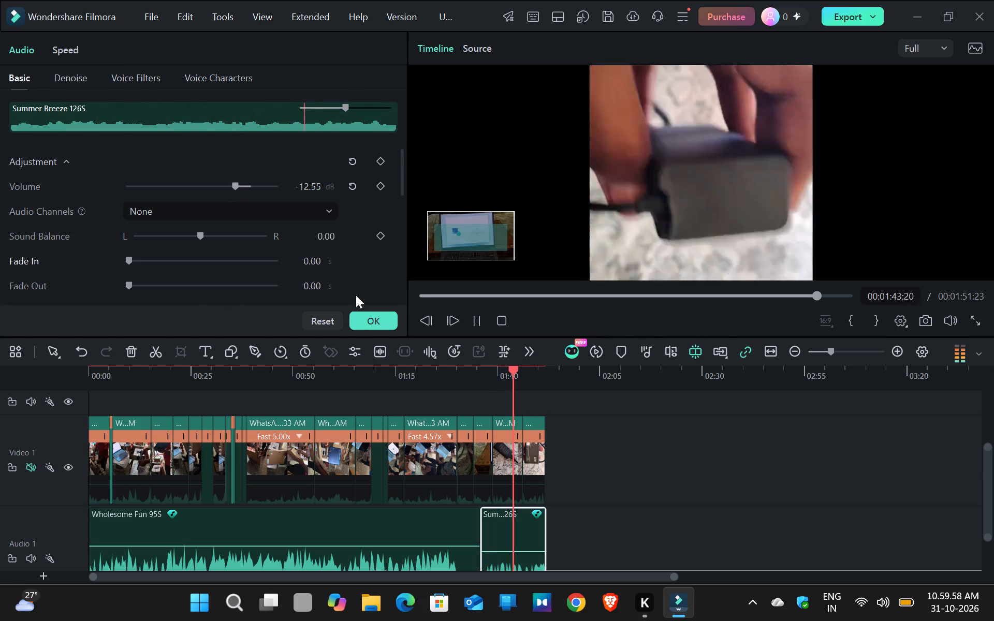
{"action": "left_click", "coordinate": [359, 318]}
Browse the Universal Music categories and preview Get Your Chill On 194S from the Gospel category.
{"action": "scroll", "coordinate": [65, 240], "scroll_direction": "up", "scroll_amount": 1}
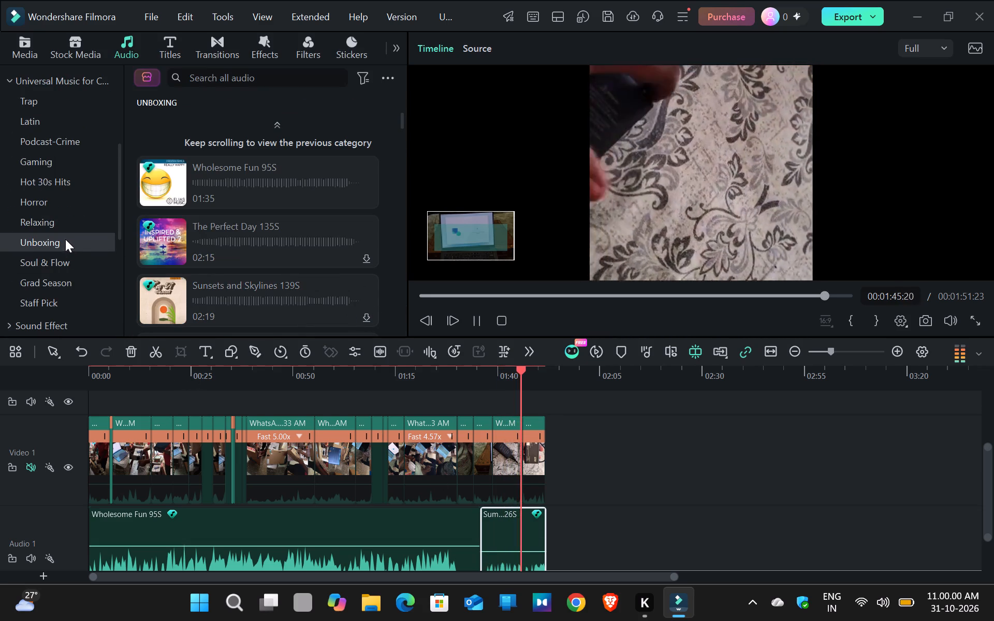
{"action": "scroll", "coordinate": [65, 239], "scroll_direction": "up", "scroll_amount": 1}
{"action": "scroll", "coordinate": [65, 232], "scroll_direction": "down", "scroll_amount": 10}
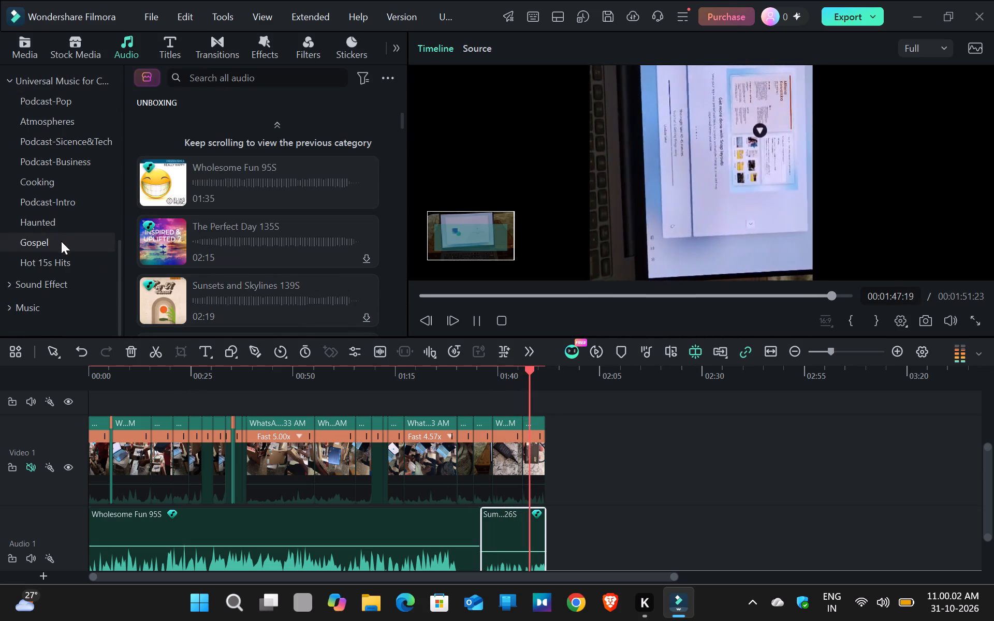
{"action": "left_click", "coordinate": [61, 243]}
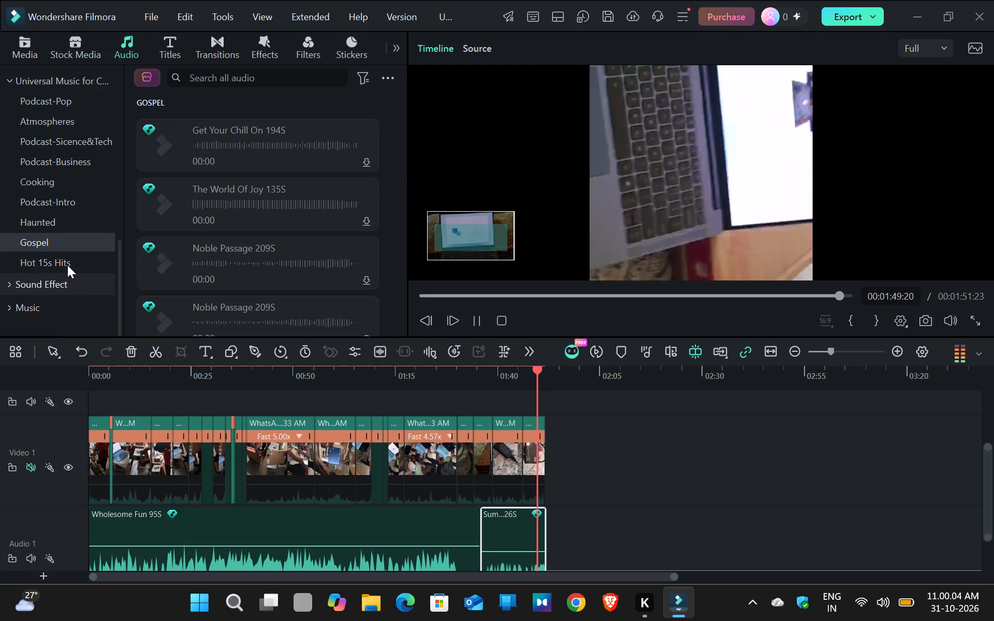
{"action": "left_click", "coordinate": [195, 151]}
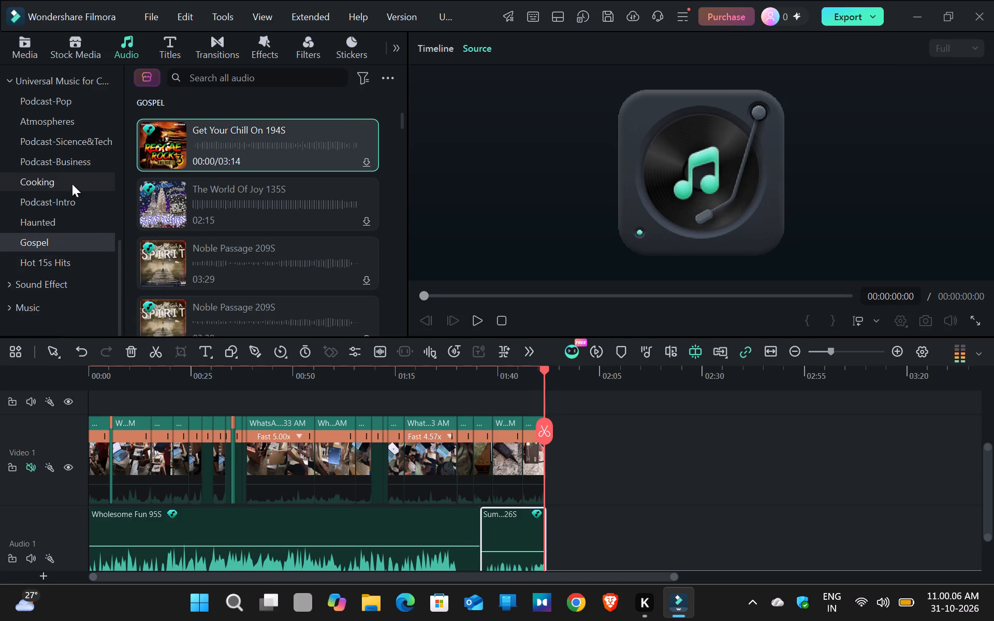
Find the downloaded track Manos Mars - The Tunning in the audio library and preview its opening and middle sections.
{"action": "scroll", "coordinate": [241, 216], "scroll_direction": "up", "scroll_amount": 4}
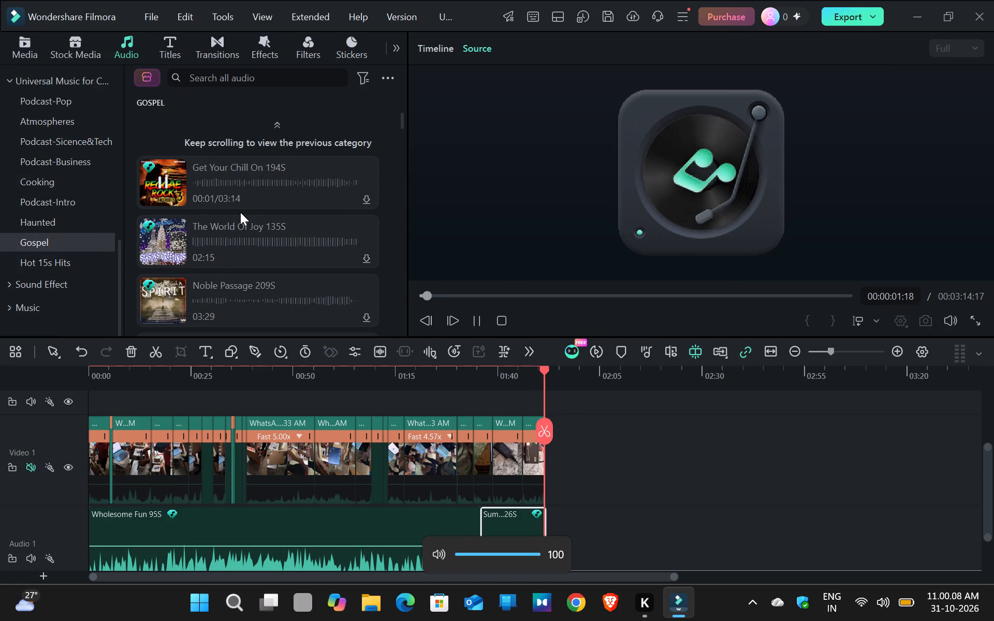
{"action": "scroll", "coordinate": [65, 170], "scroll_direction": "up", "scroll_amount": 17}
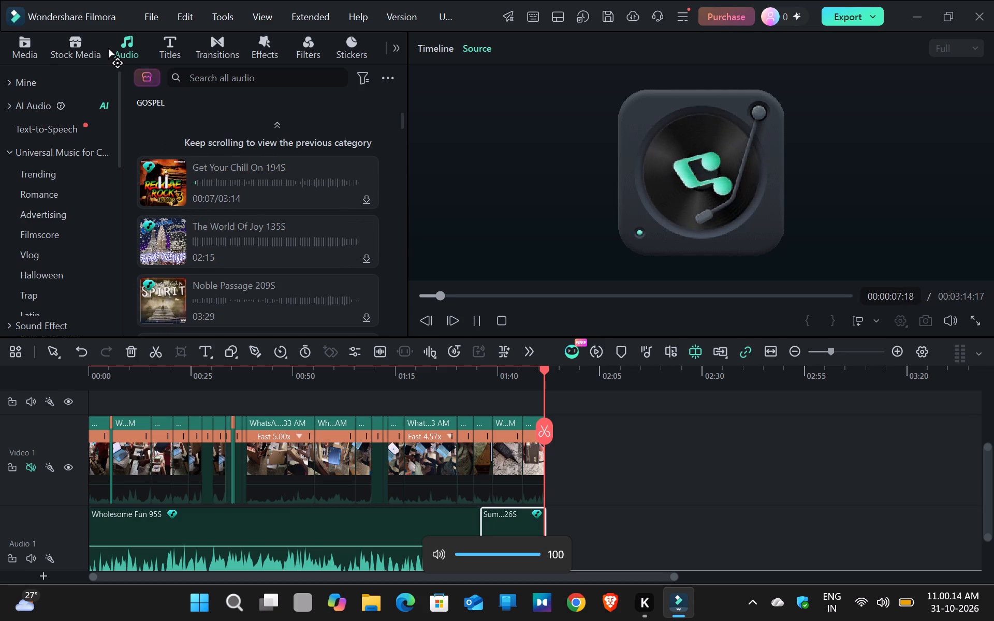
{"action": "left_click", "coordinate": [51, 83]}
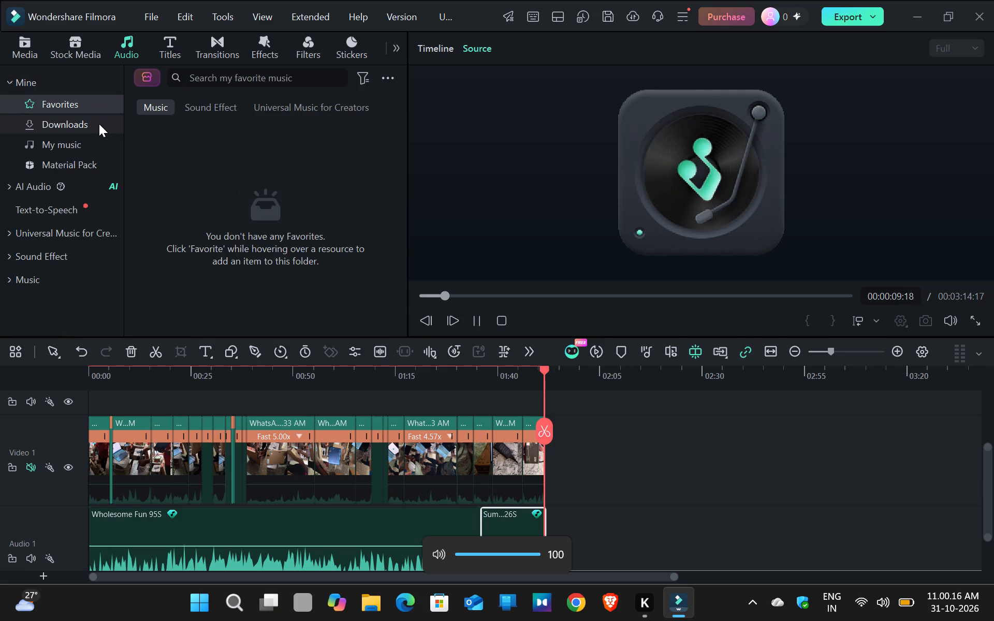
{"action": "left_click", "coordinate": [99, 124]}
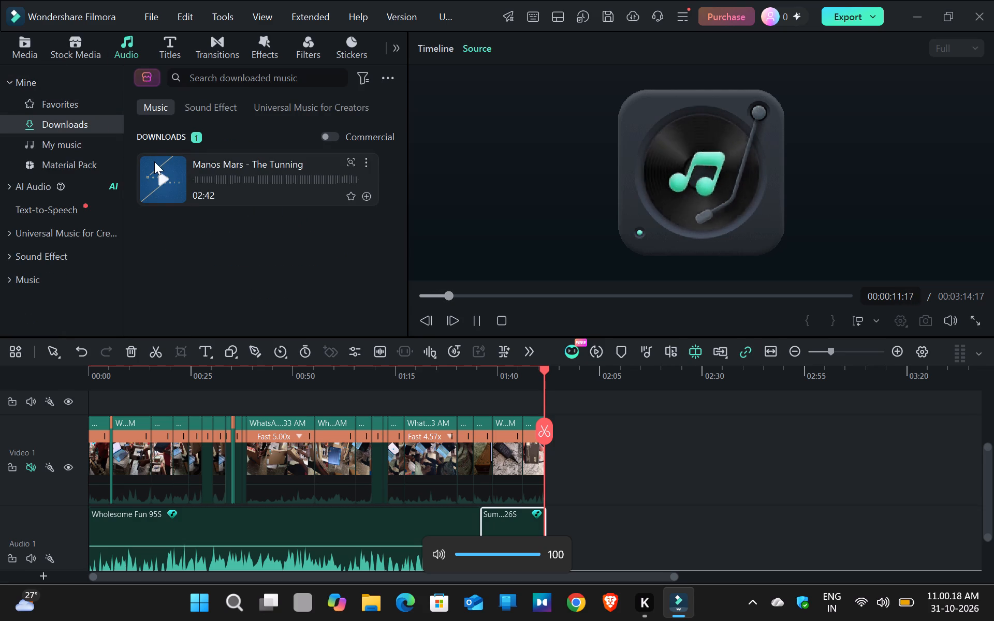
{"action": "left_click", "coordinate": [154, 161]}
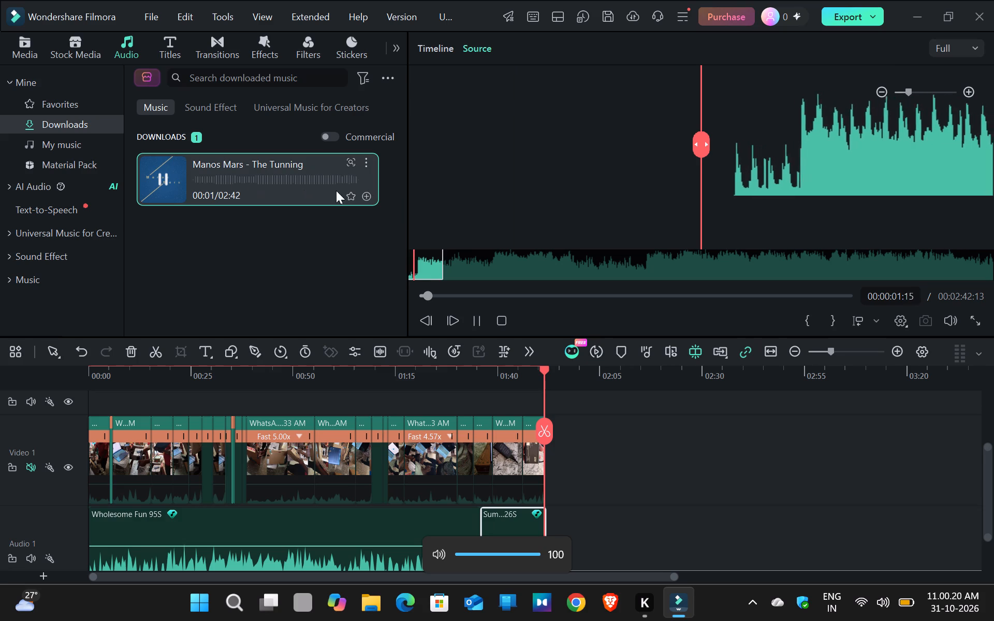
{"action": "left_click", "coordinate": [688, 256]}
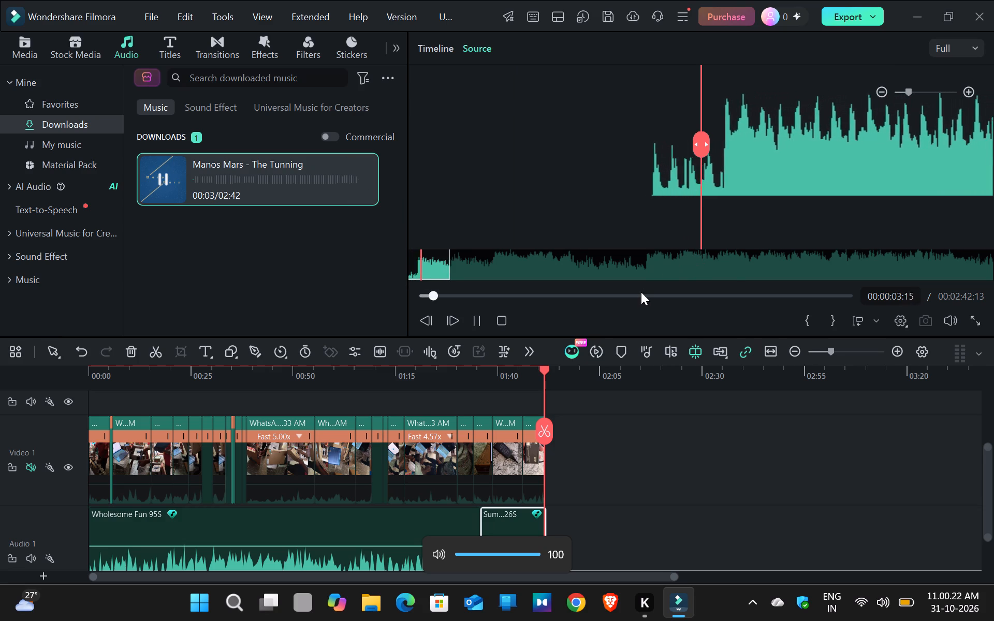
{"action": "left_click", "coordinate": [641, 294]}
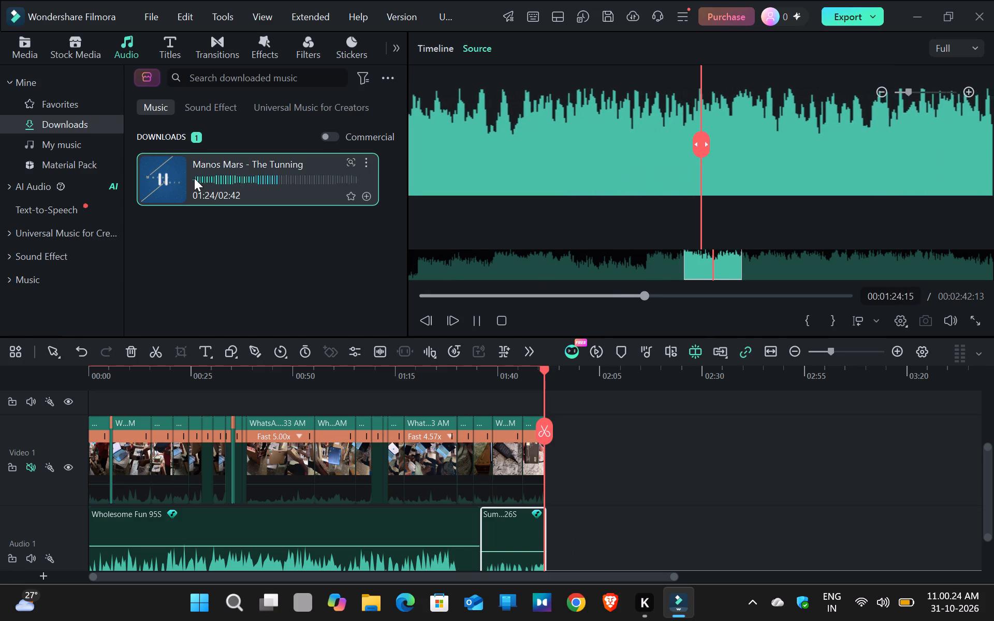
Check the My music and Material Pack audio collections, then stop the track preview.
{"action": "left_click", "coordinate": [85, 145]}
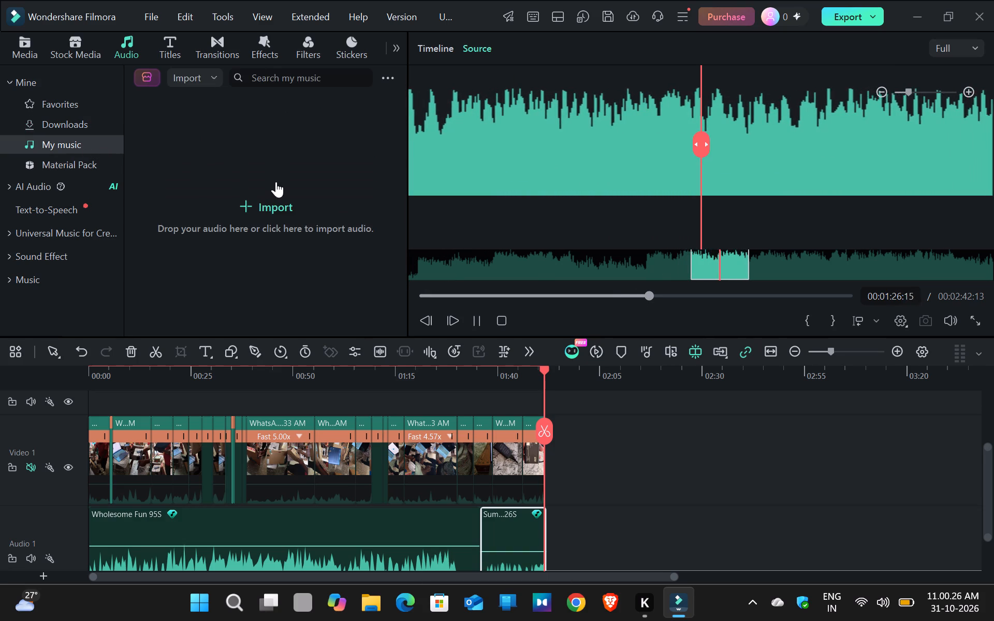
{"action": "left_click", "coordinate": [121, 162]}
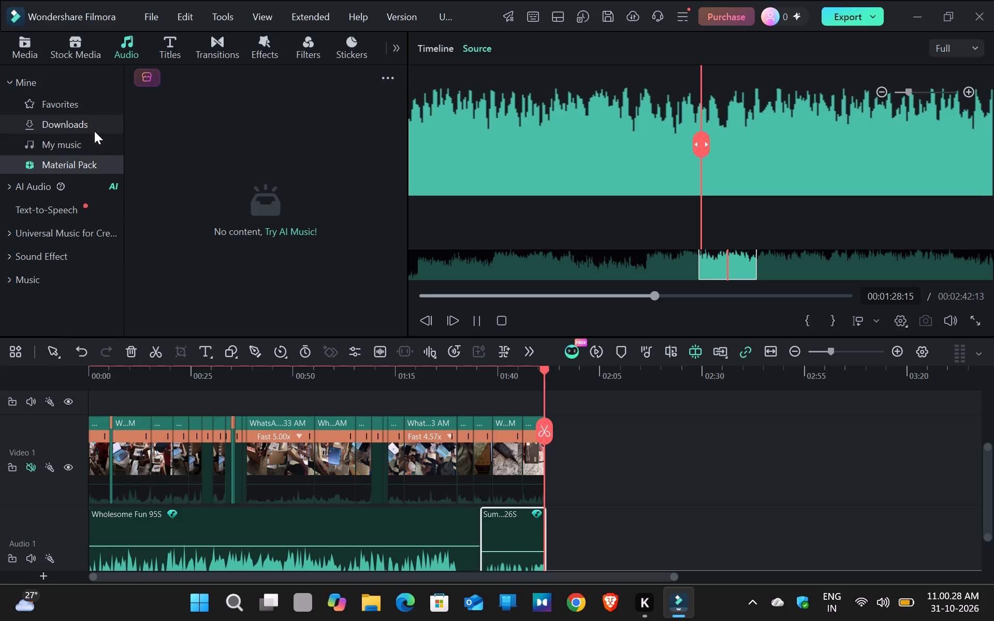
{"action": "left_click", "coordinate": [94, 139]}
{"action": "left_click", "coordinate": [240, 195]}
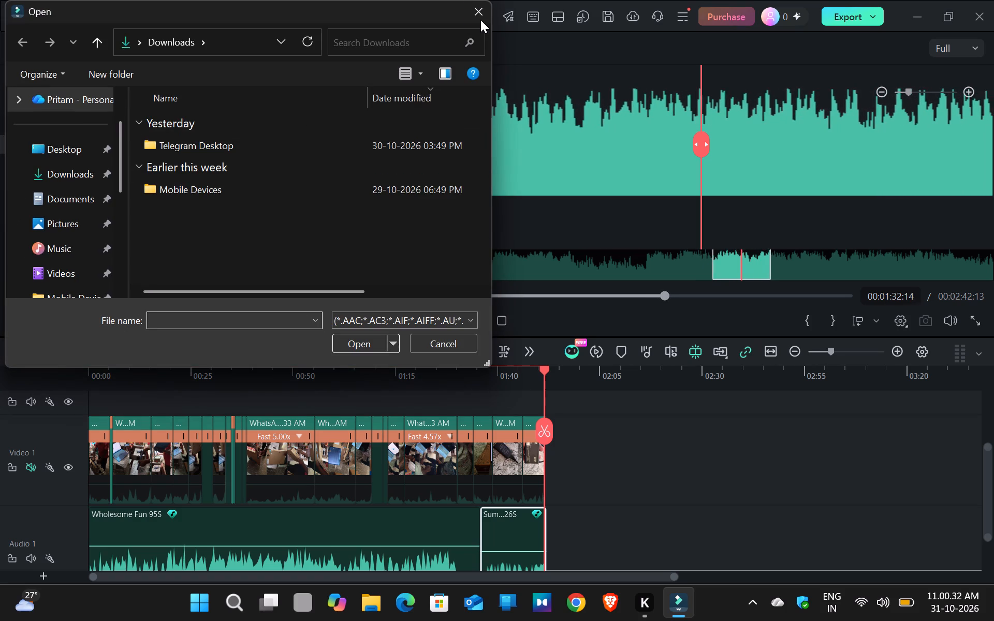
{"action": "left_click", "coordinate": [480, 20]}
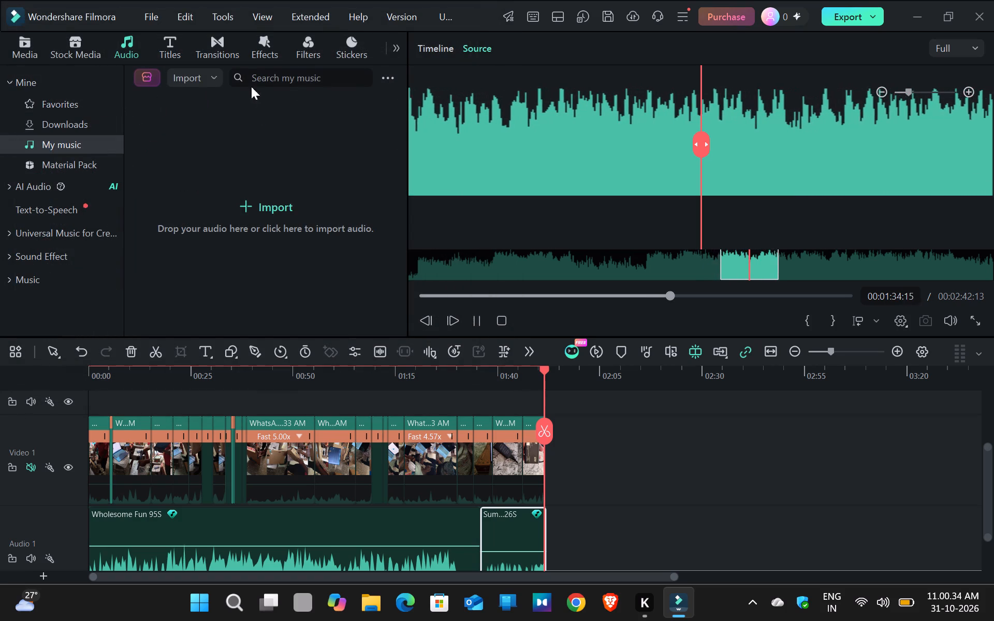
{"action": "left_click", "coordinate": [39, 45]}
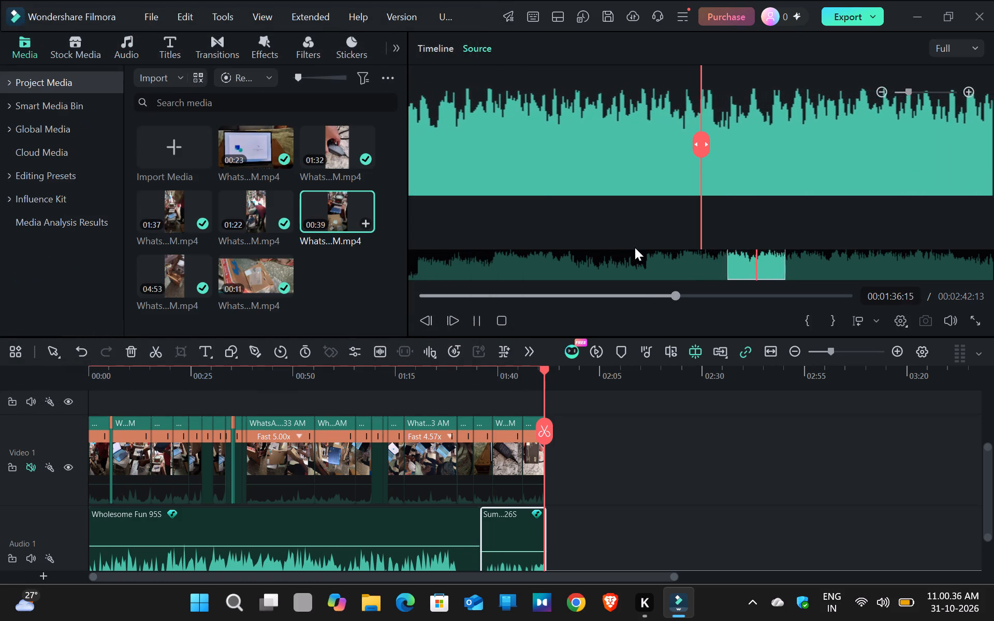
{"action": "left_click", "coordinate": [481, 315]}
{"action": "left_click", "coordinate": [506, 320]}
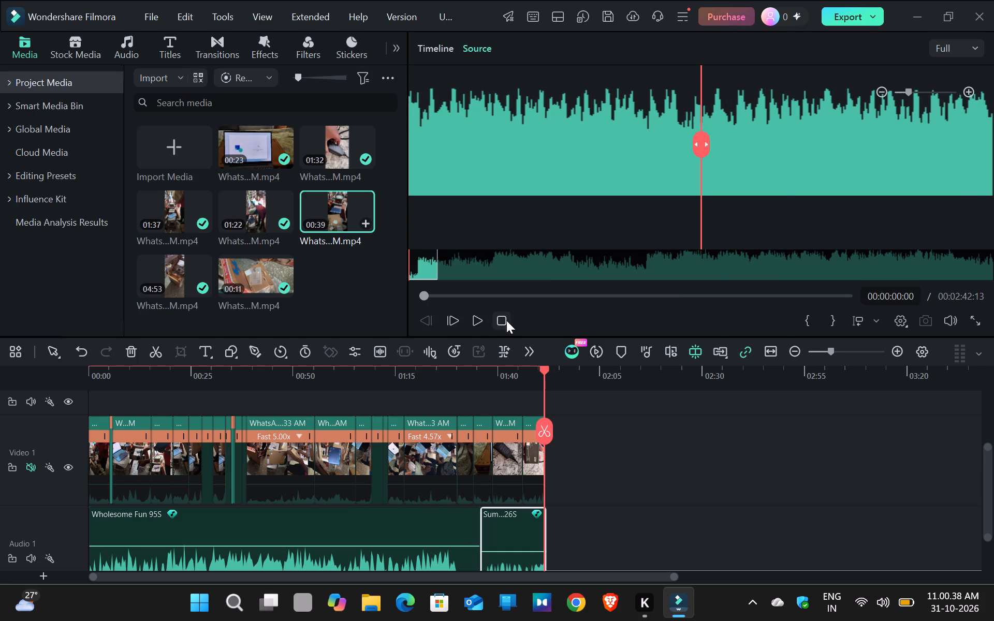
Look through the Smart Media Bin, Editing Presets and Influence Kit sections of the media library.
{"action": "left_click", "coordinate": [154, 397]}
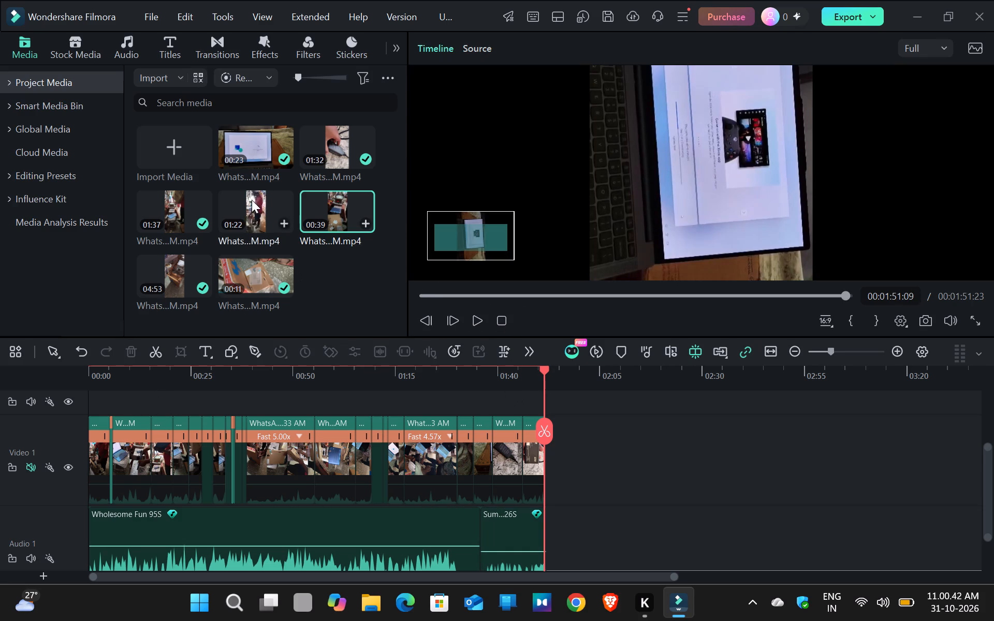
{"action": "left_click", "coordinate": [109, 113]}
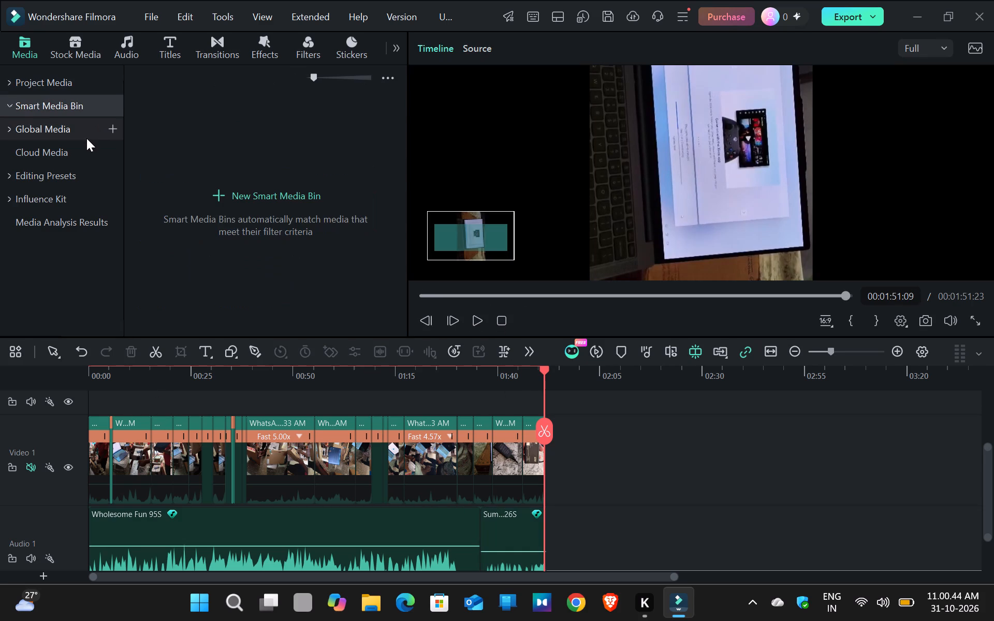
{"action": "left_click", "coordinate": [86, 138]}
{"action": "left_click", "coordinate": [72, 189]}
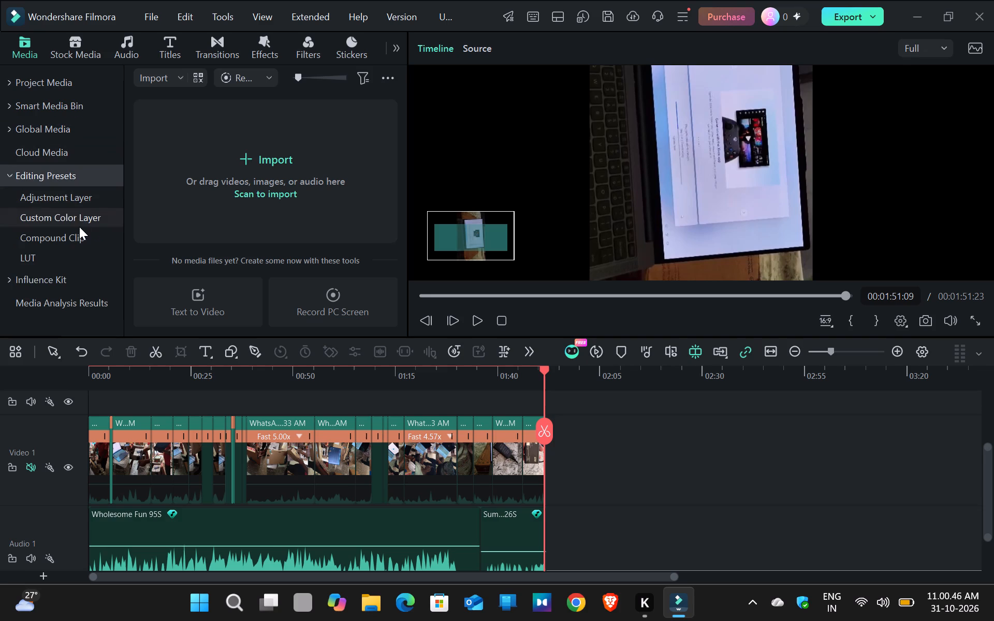
{"action": "left_click", "coordinate": [80, 199]}
{"action": "left_click", "coordinate": [79, 214]}
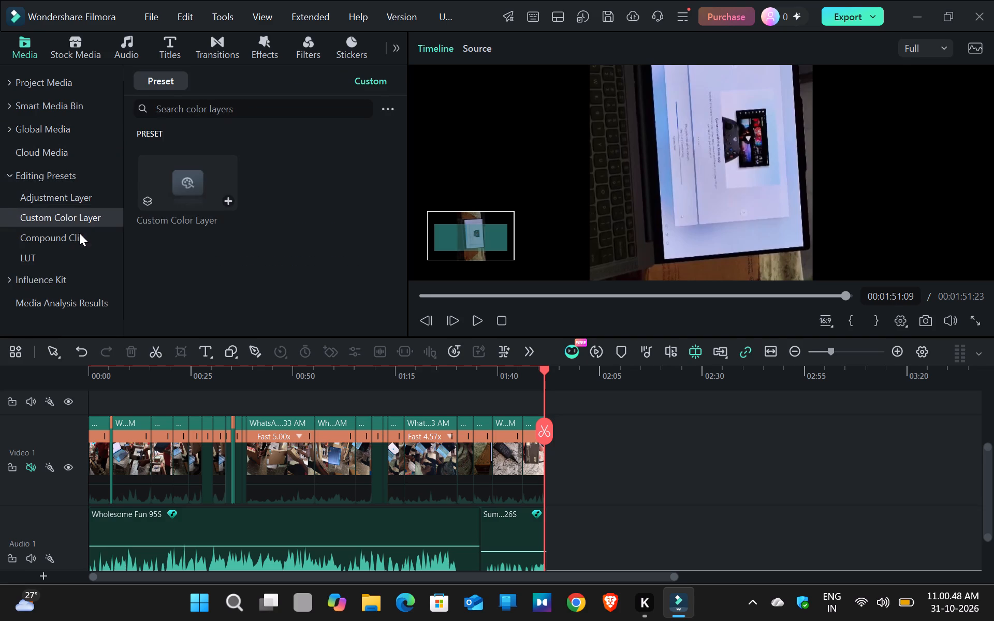
{"action": "left_click", "coordinate": [79, 234]}
{"action": "left_click", "coordinate": [72, 276]}
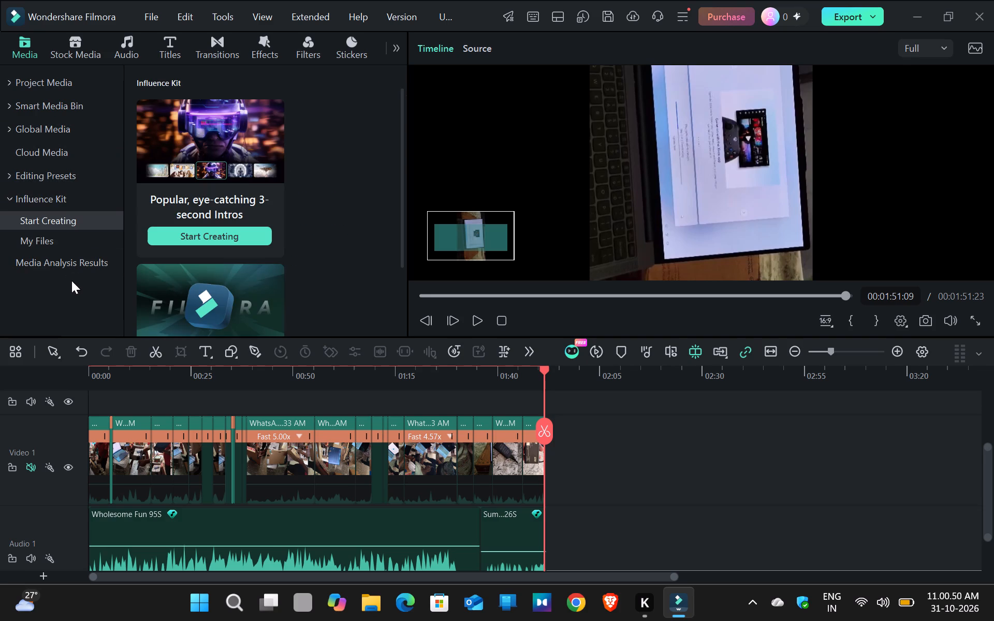
{"action": "left_click", "coordinate": [73, 203]}
{"action": "left_click", "coordinate": [73, 203]}
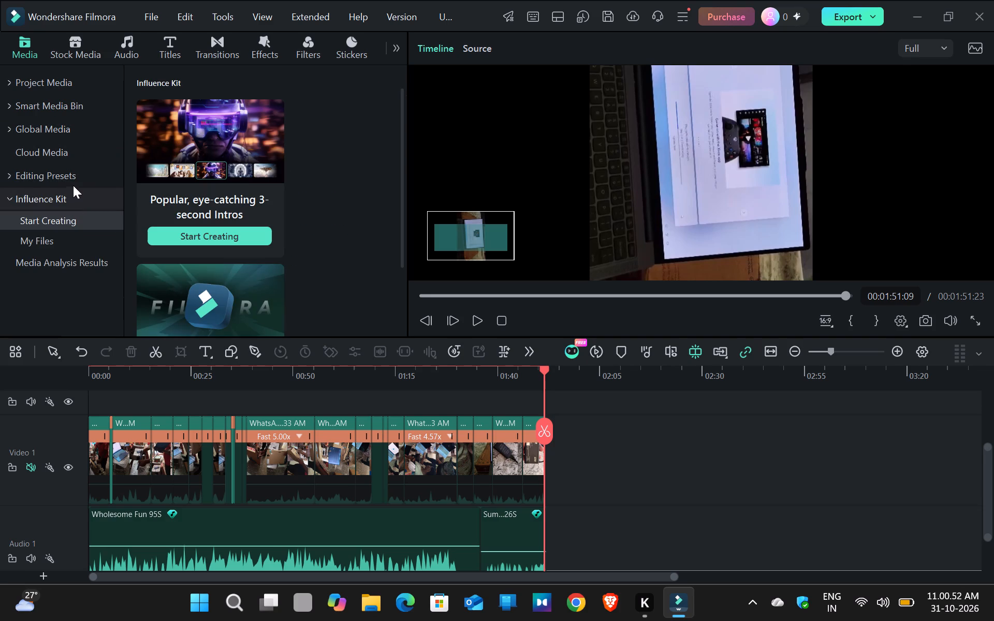
{"action": "left_click", "coordinate": [74, 177]}
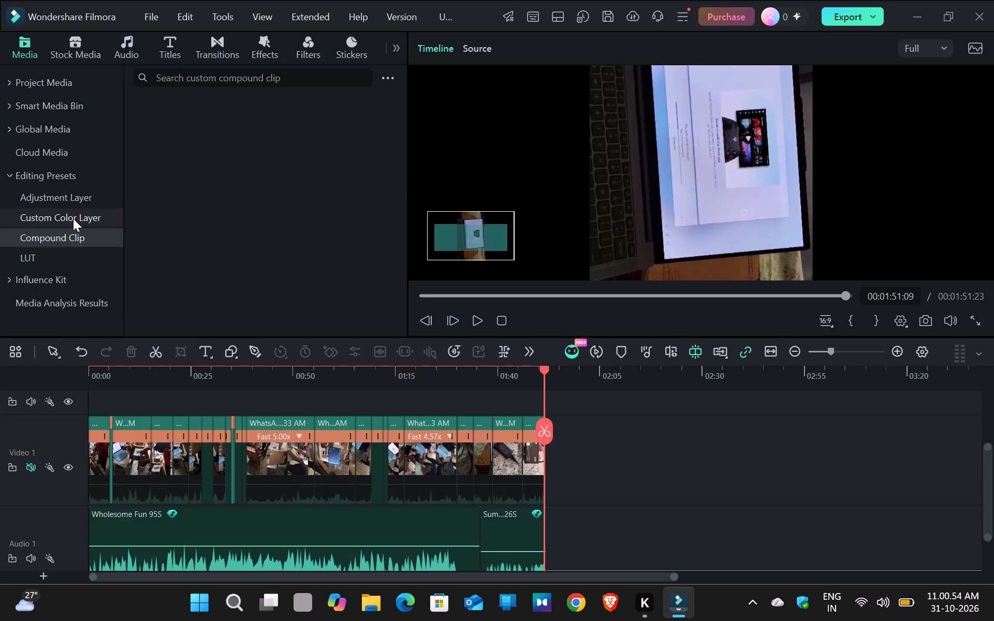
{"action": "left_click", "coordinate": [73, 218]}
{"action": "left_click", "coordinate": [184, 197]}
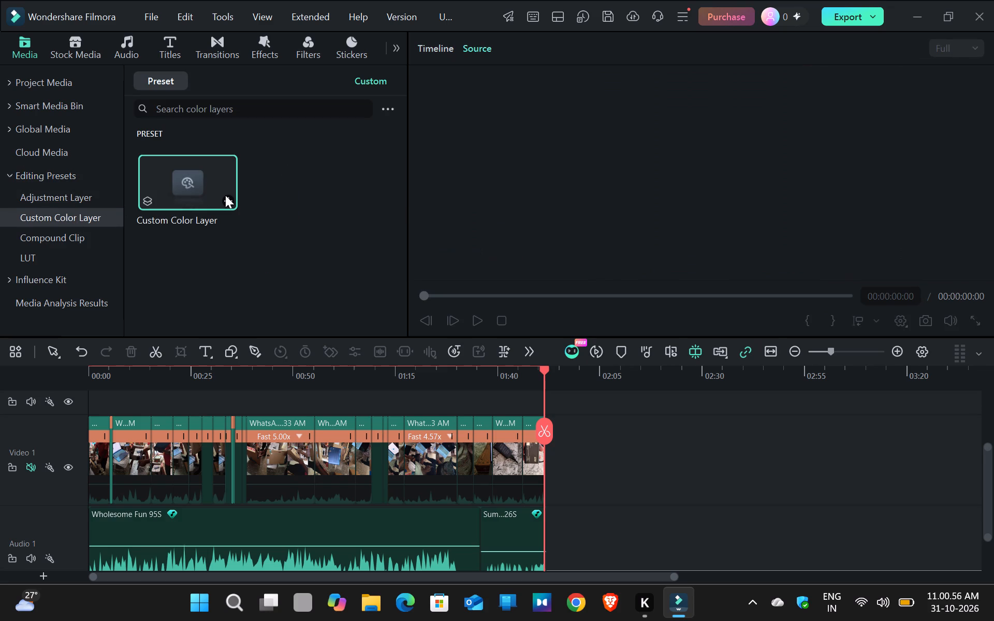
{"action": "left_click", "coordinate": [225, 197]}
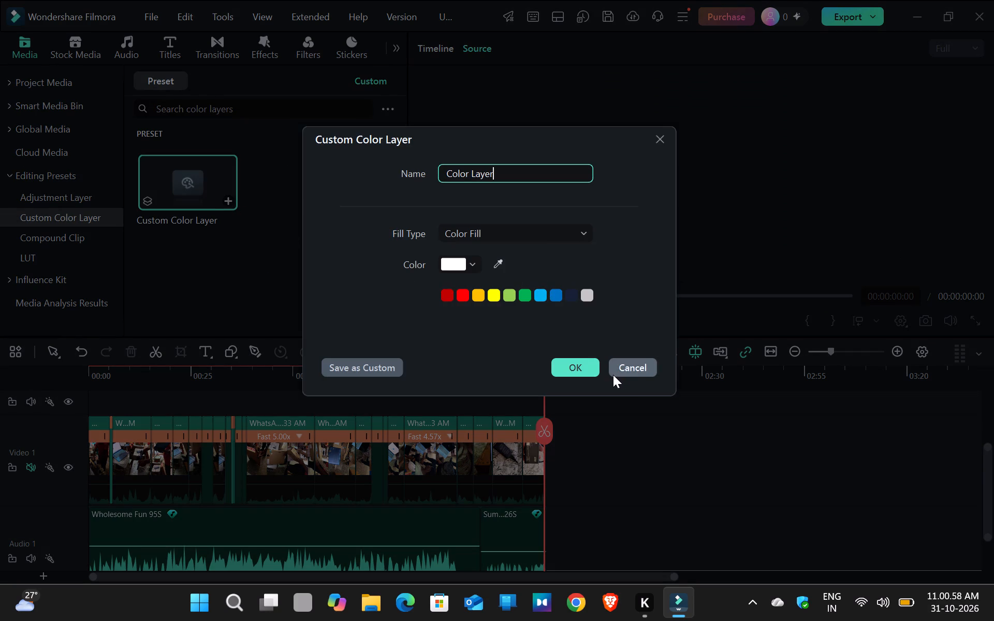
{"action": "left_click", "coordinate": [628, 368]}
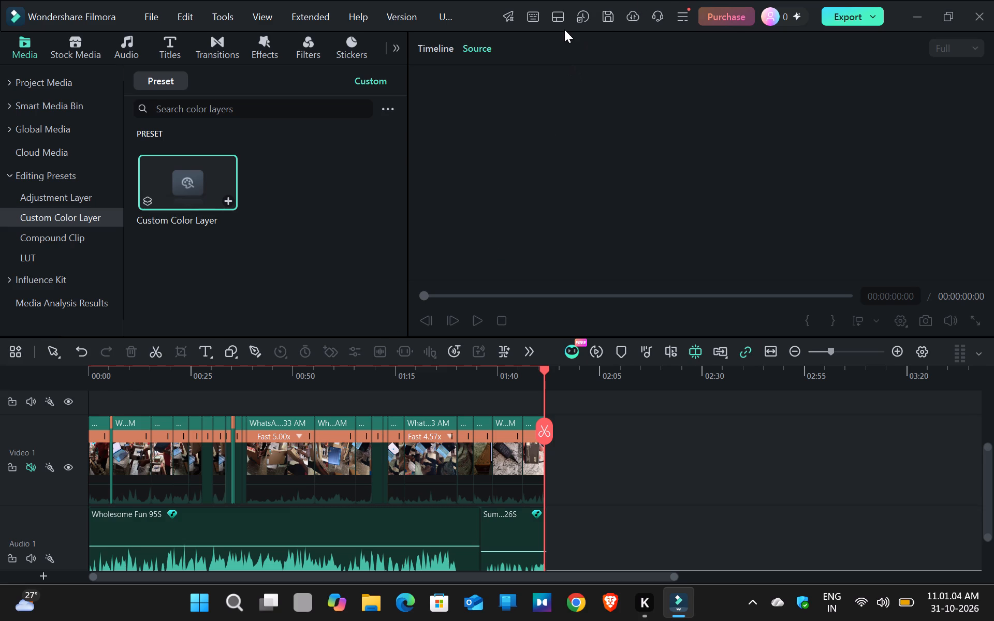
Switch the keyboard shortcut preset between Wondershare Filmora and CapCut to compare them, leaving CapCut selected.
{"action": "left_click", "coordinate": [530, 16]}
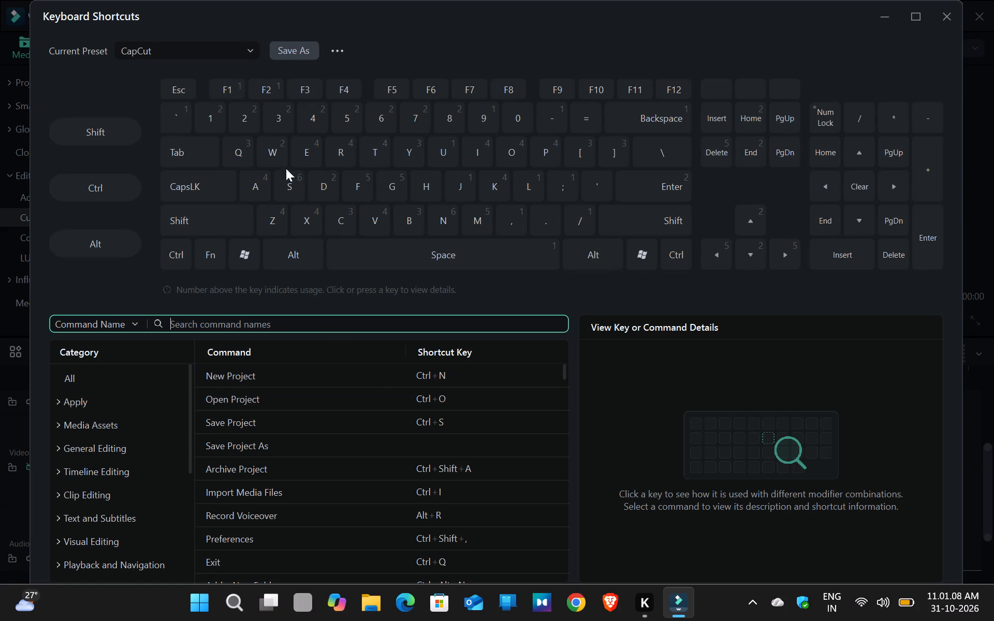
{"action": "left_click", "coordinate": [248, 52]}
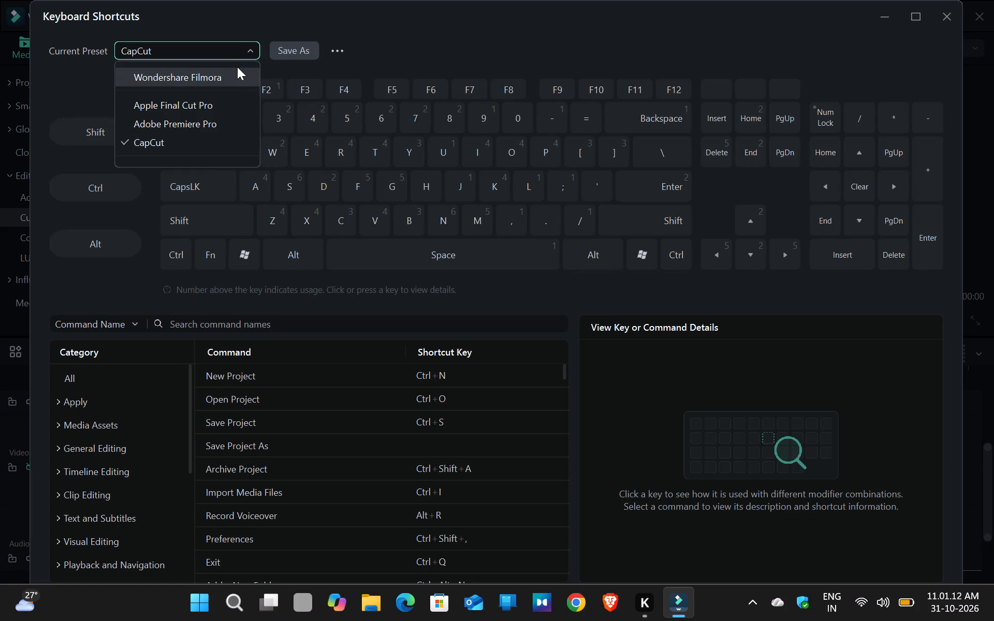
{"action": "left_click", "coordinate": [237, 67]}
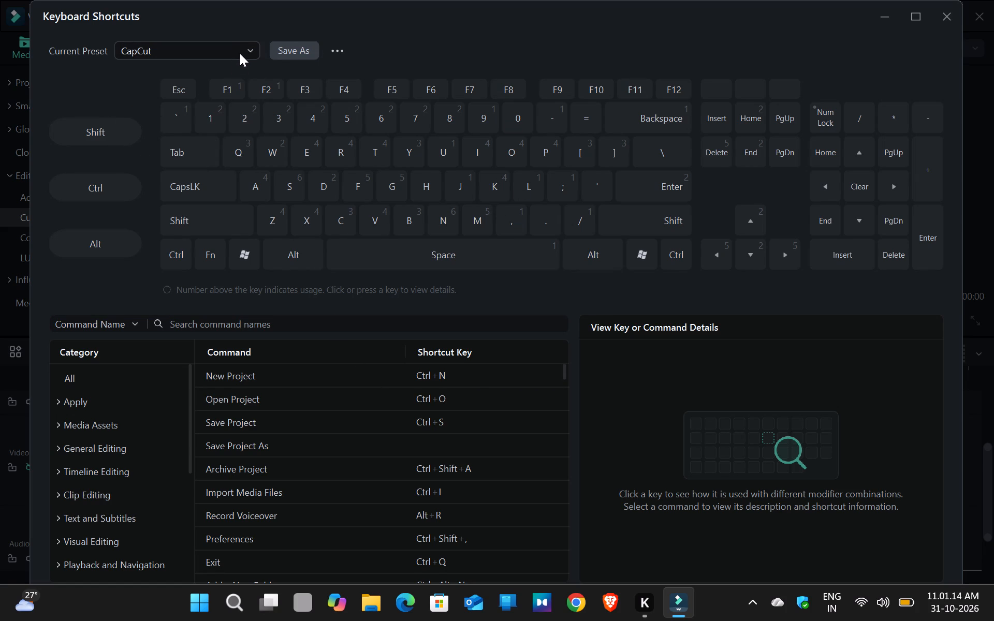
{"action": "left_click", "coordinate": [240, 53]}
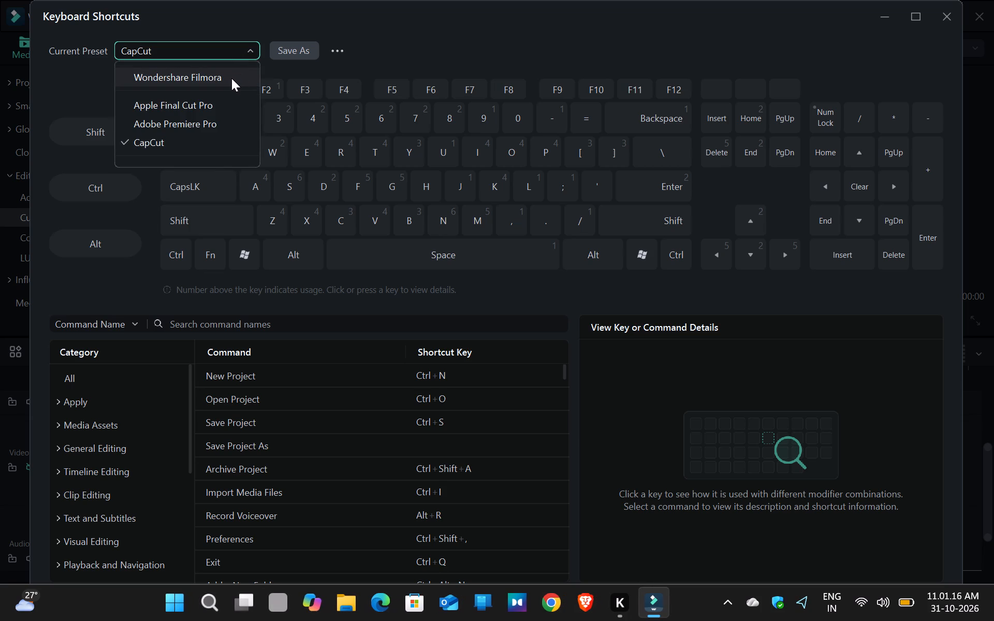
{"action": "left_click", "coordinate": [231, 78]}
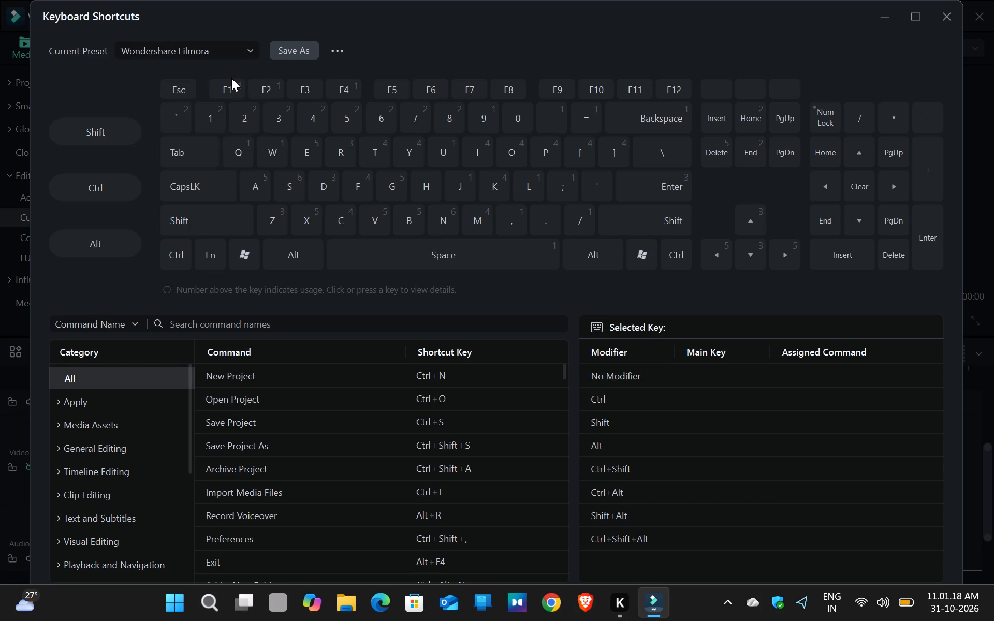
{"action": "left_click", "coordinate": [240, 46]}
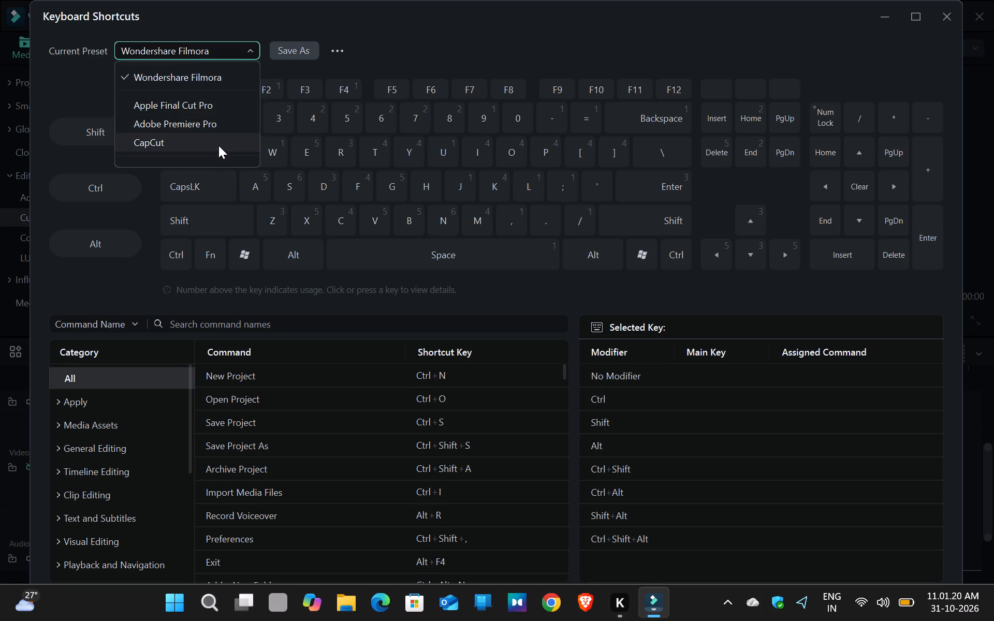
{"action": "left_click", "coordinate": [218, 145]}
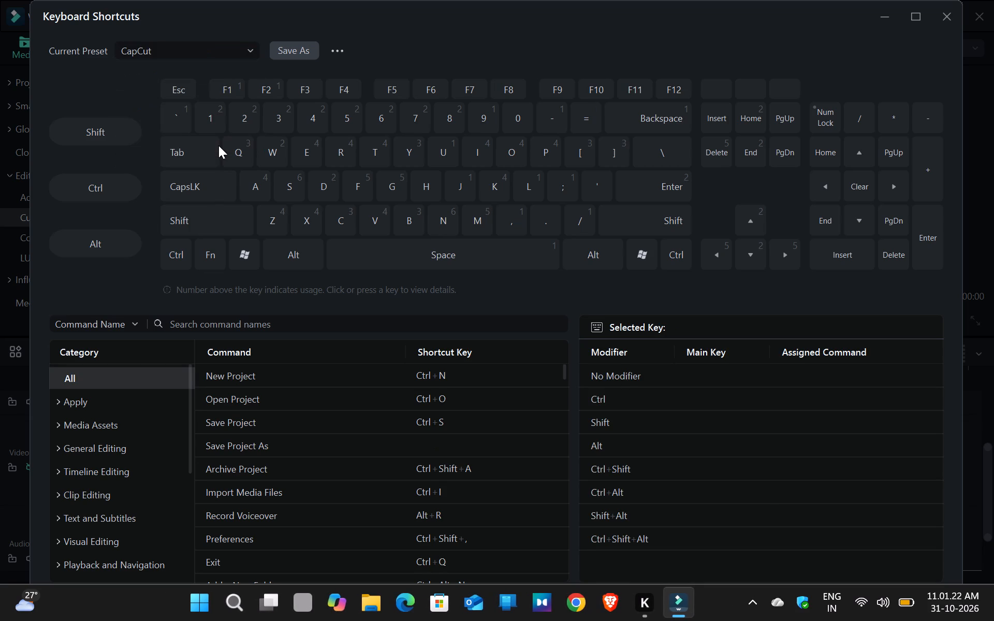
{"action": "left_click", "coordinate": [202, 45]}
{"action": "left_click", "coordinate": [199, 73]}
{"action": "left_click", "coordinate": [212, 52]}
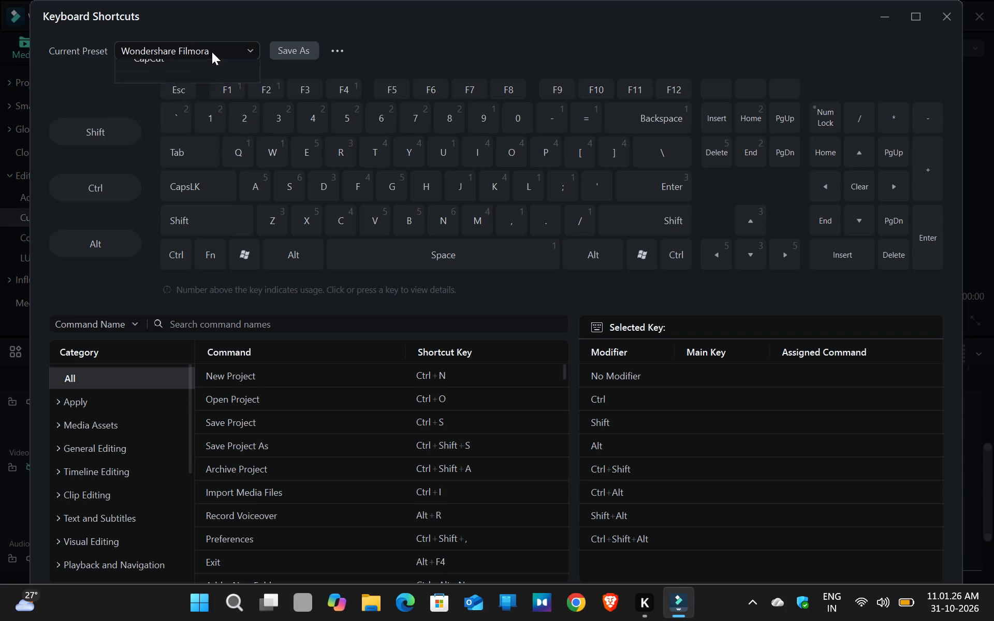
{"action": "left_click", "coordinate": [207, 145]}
Review the CapCut preset's shortcut list, examining the General Editing category and its Basic Editing commands.
{"action": "scroll", "coordinate": [400, 433], "scroll_direction": "down", "scroll_amount": 2}
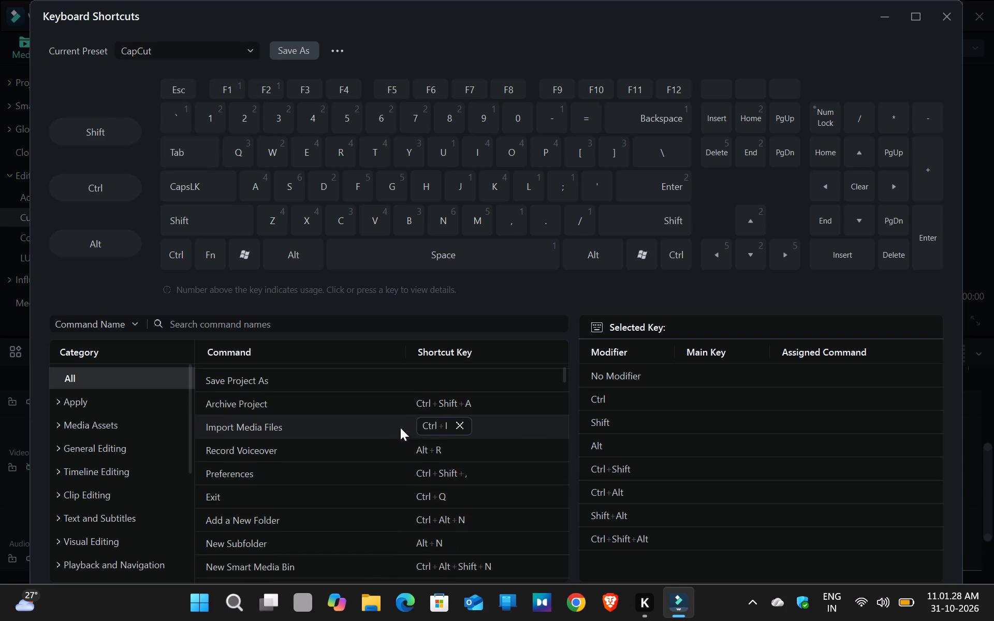
{"action": "scroll", "coordinate": [400, 427], "scroll_direction": "down", "scroll_amount": 1}
{"action": "scroll", "coordinate": [394, 465], "scroll_direction": "up", "scroll_amount": 3}
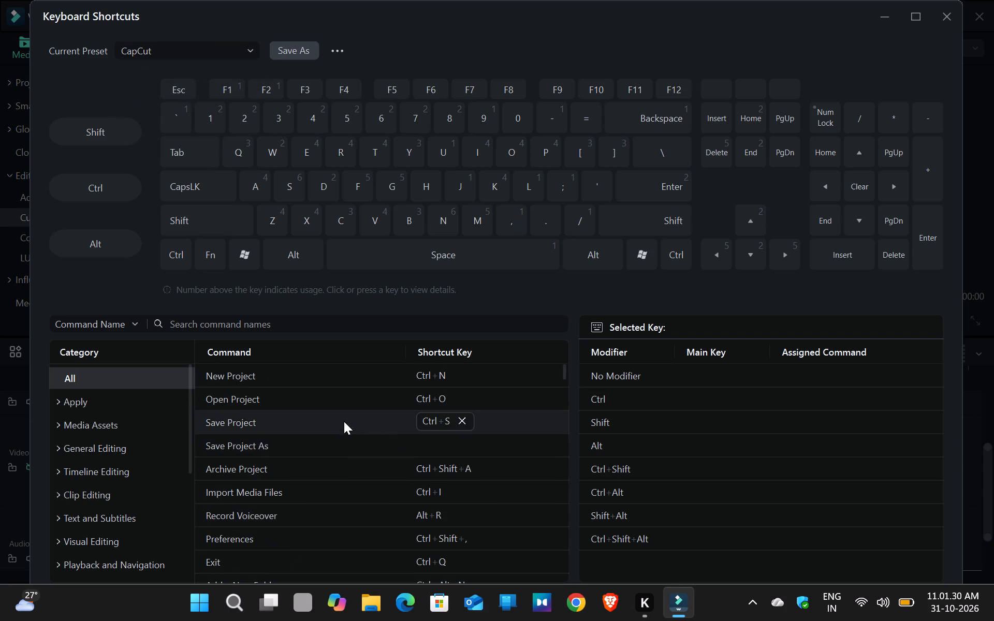
{"action": "left_click", "coordinate": [145, 441]}
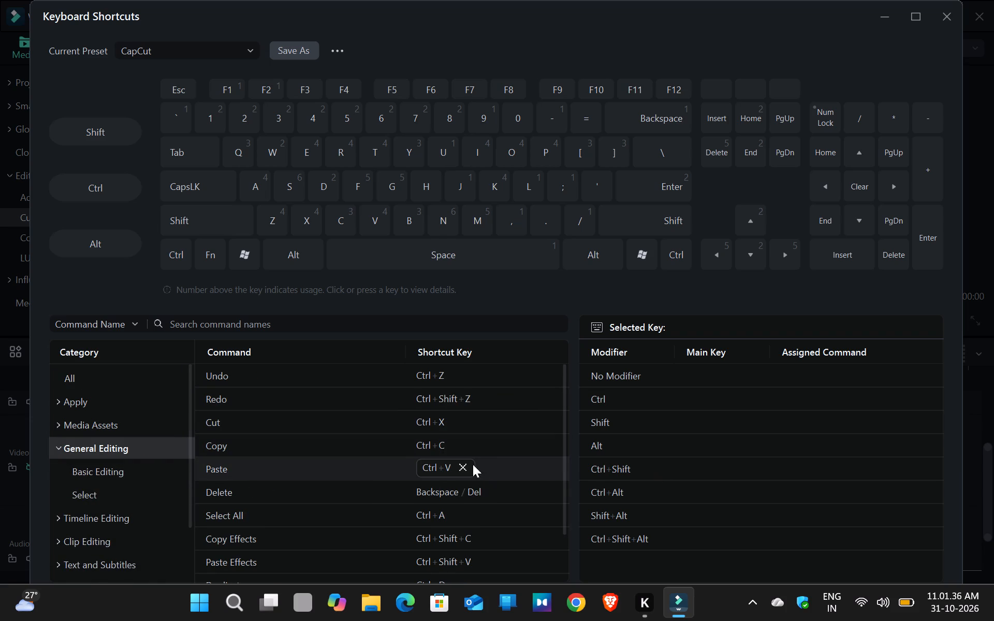
{"action": "scroll", "coordinate": [460, 440], "scroll_direction": "down", "scroll_amount": 5}
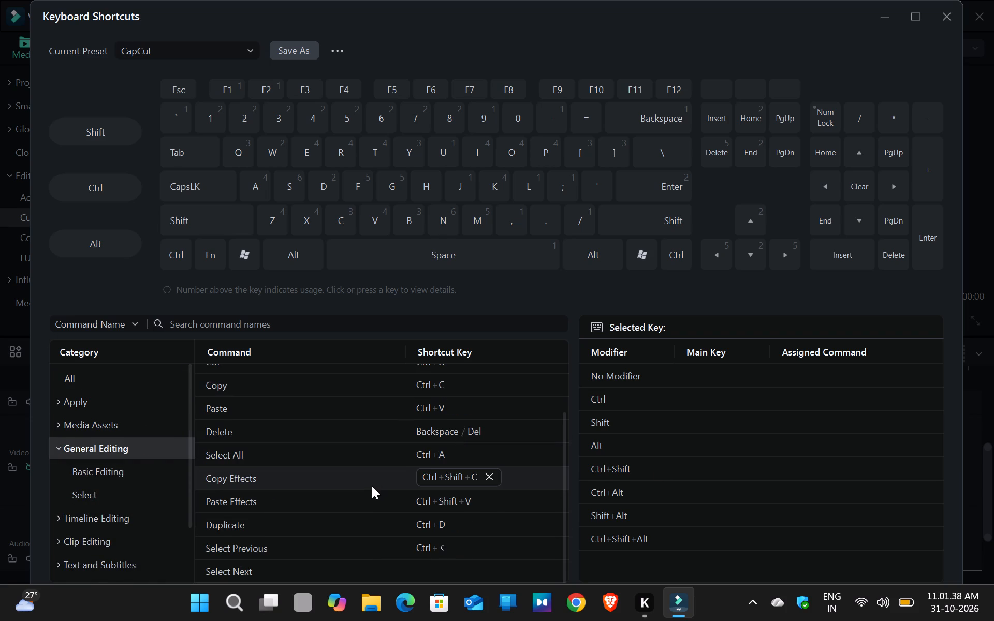
{"action": "scroll", "coordinate": [372, 485], "scroll_direction": "down", "scroll_amount": 6}
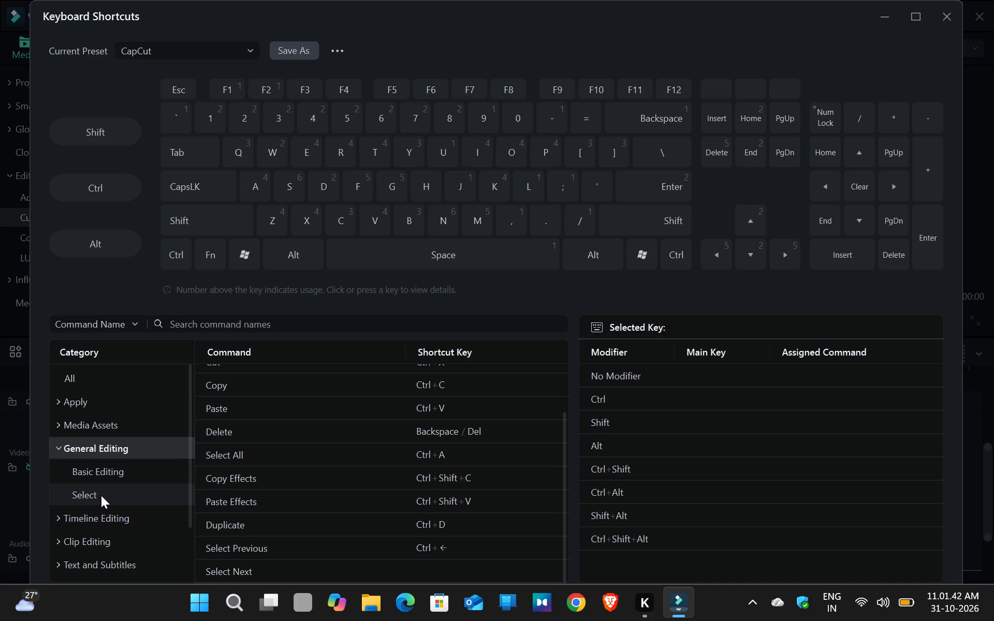
{"action": "left_click", "coordinate": [110, 469]}
{"action": "scroll", "coordinate": [381, 423], "scroll_direction": "down", "scroll_amount": 4}
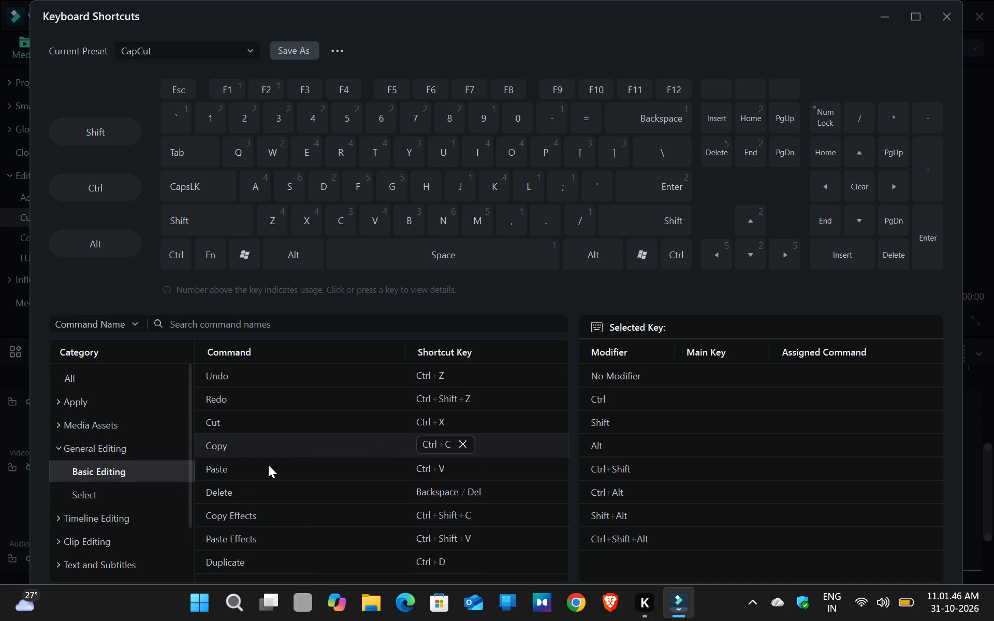
Review the Timeline Editing, Editing Tools and Media Assets shortcuts, return to all commands, and close the keyboard shortcuts window.
{"action": "left_click", "coordinate": [180, 513]}
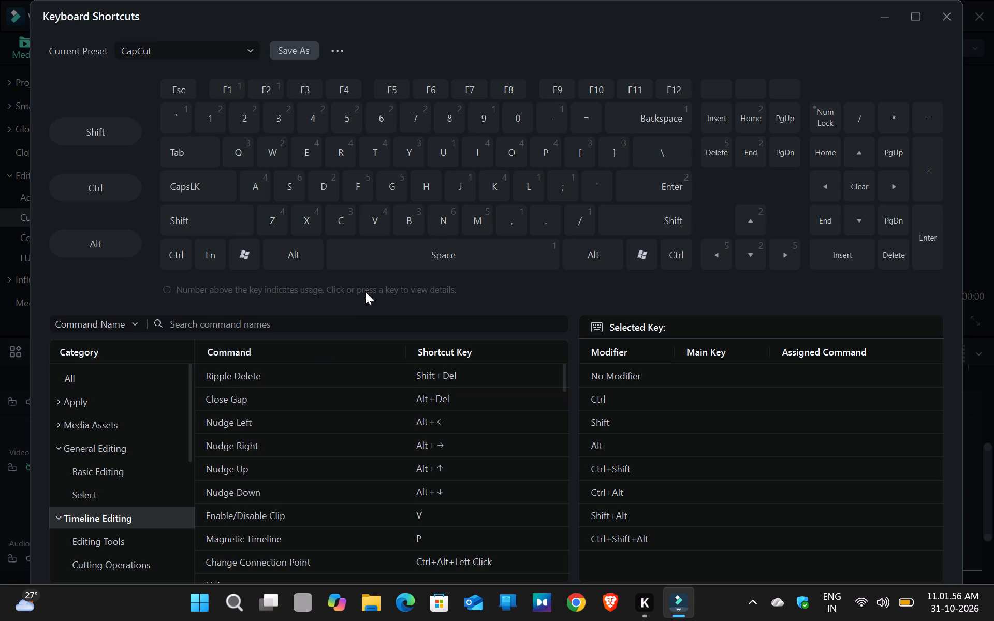
{"action": "scroll", "coordinate": [331, 417], "scroll_direction": "down", "scroll_amount": 2}
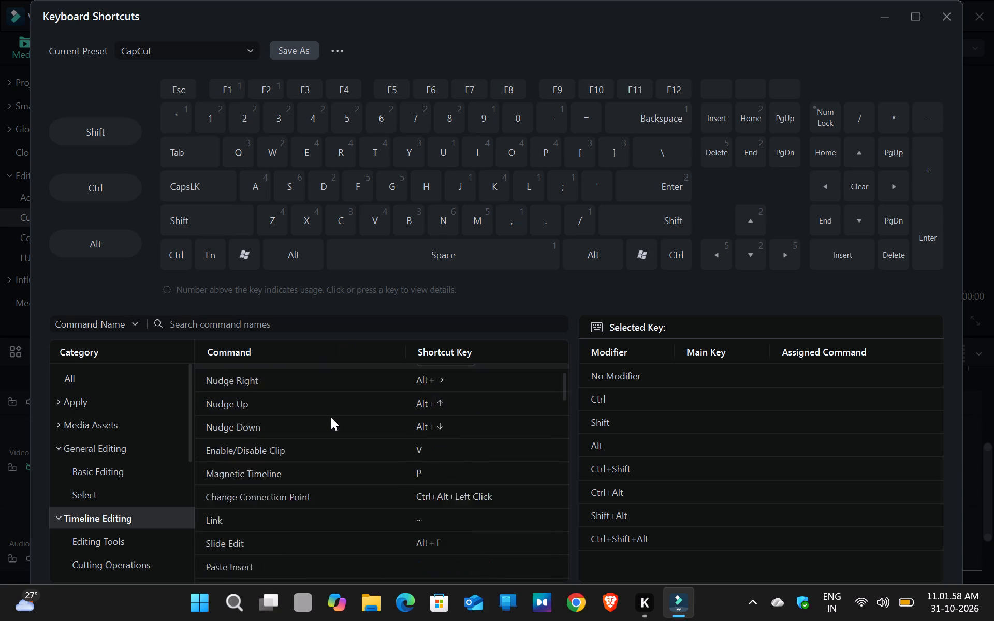
{"action": "scroll", "coordinate": [331, 417], "scroll_direction": "down", "scroll_amount": 1}
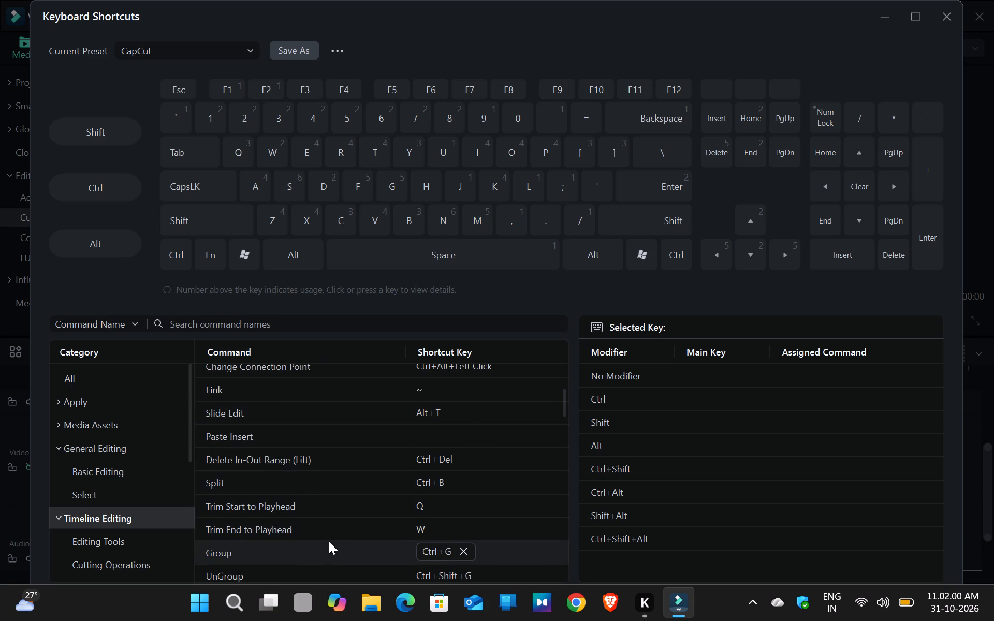
{"action": "scroll", "coordinate": [329, 510], "scroll_direction": "down", "scroll_amount": 4}
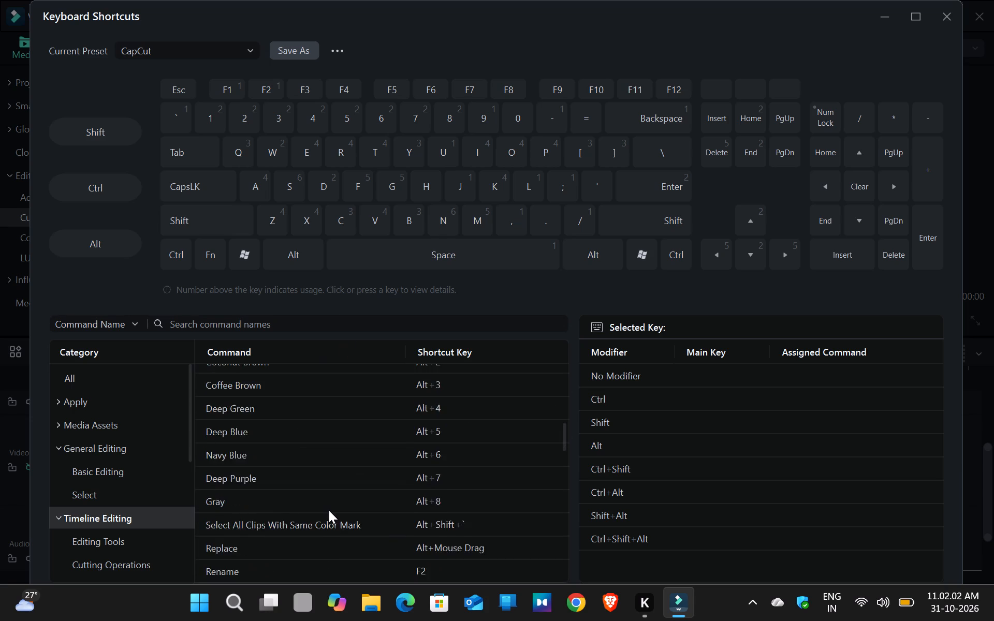
{"action": "scroll", "coordinate": [329, 510], "scroll_direction": "down", "scroll_amount": 3}
{"action": "left_click", "coordinate": [141, 550]}
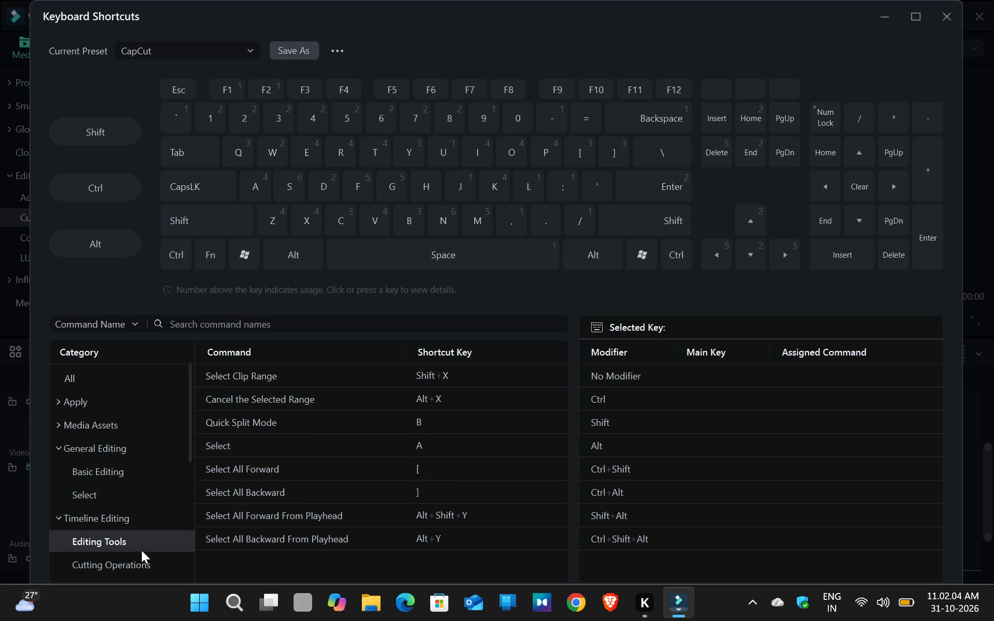
{"action": "left_click", "coordinate": [149, 424]}
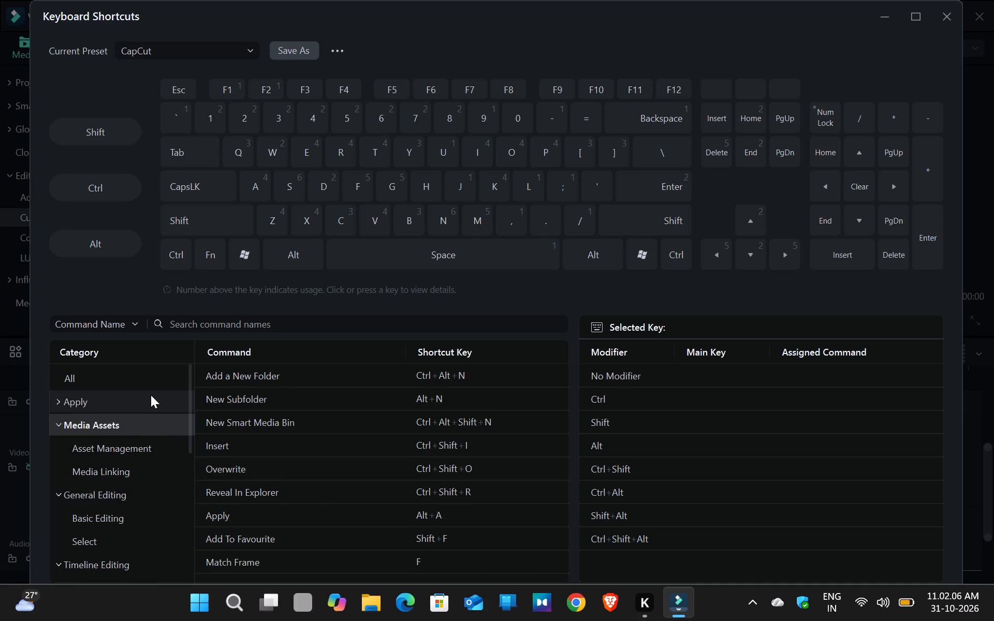
{"action": "left_click", "coordinate": [145, 378]}
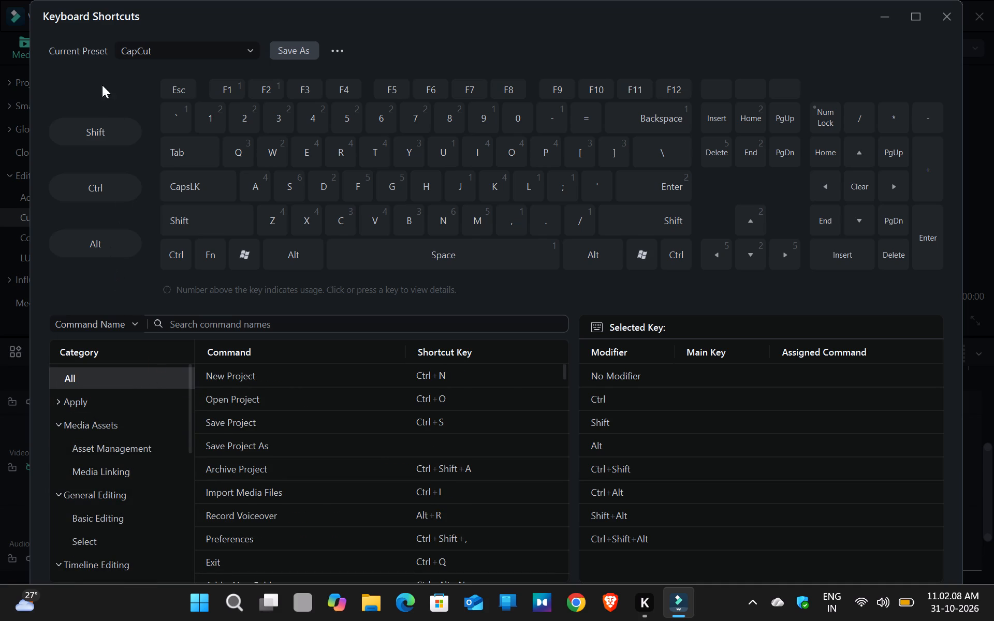
{"action": "left_click", "coordinate": [948, 11]}
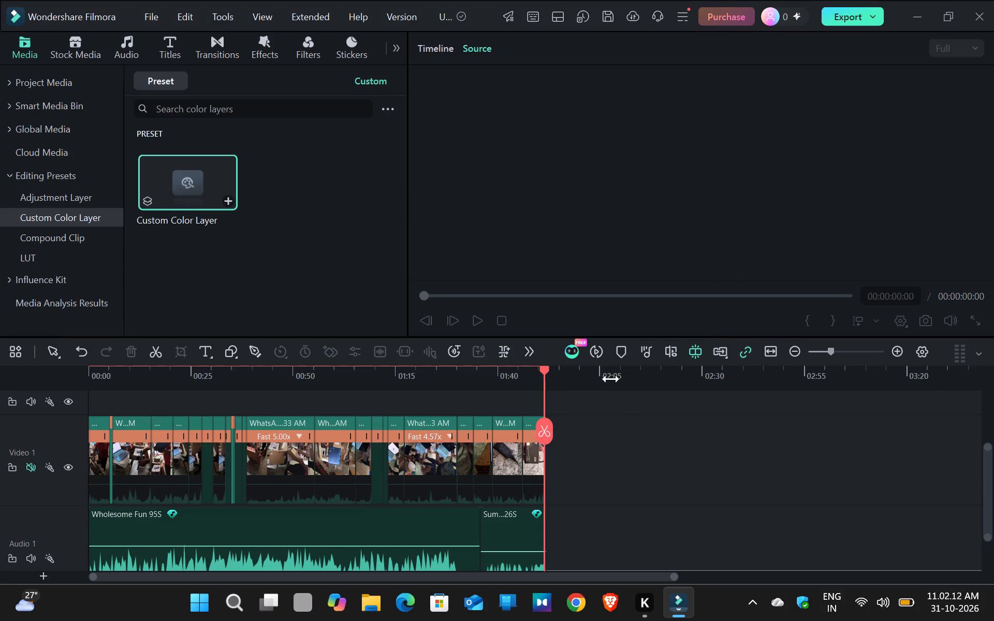
Examine the end of the timeline where the last video clip and background music finish, and return the playhead to the start.
{"action": "left_click_drag", "start_coordinate": [86, 388], "coordinate": [106, 387]}
{"action": "left_click", "coordinate": [92, 389]}
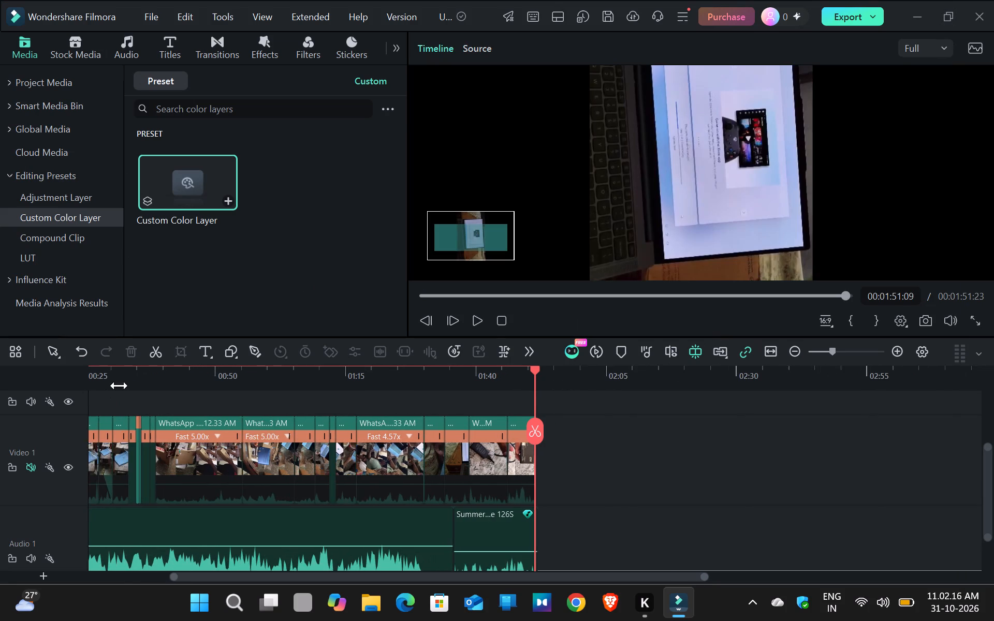
{"action": "left_click_drag", "start_coordinate": [94, 386], "coordinate": [66, 385]}
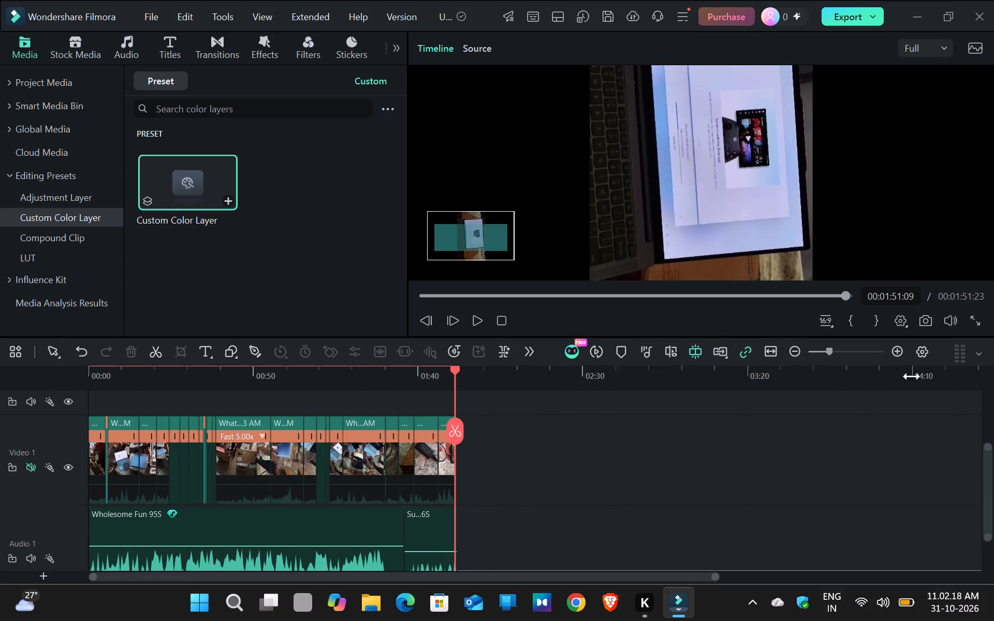
{"action": "left_click_drag", "start_coordinate": [812, 350], "coordinate": [792, 354]}
{"action": "left_click", "coordinate": [792, 354]}
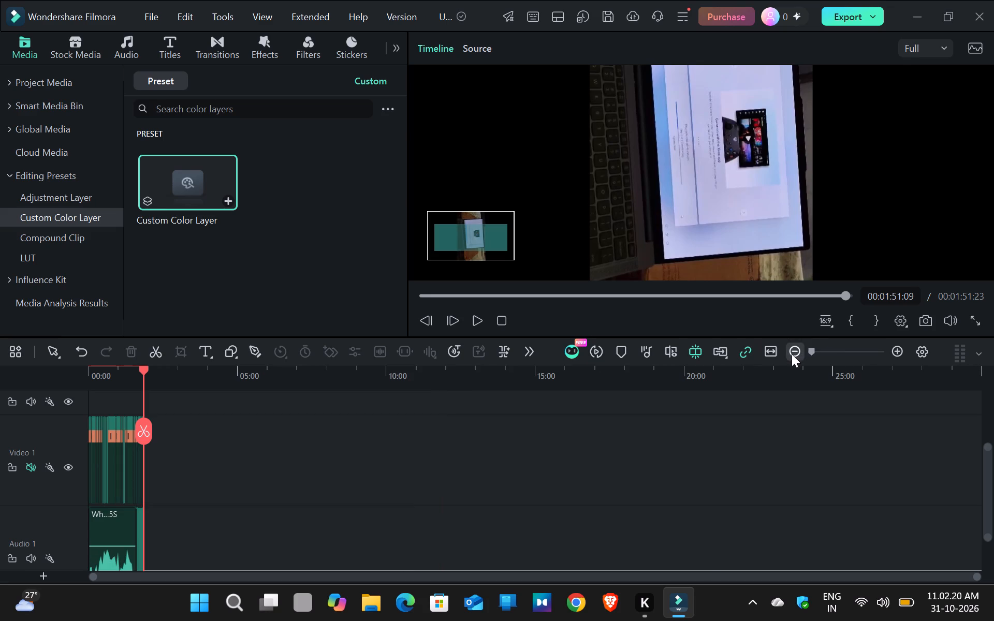
{"action": "left_click", "coordinate": [843, 353]}
{"action": "left_click", "coordinate": [853, 353]}
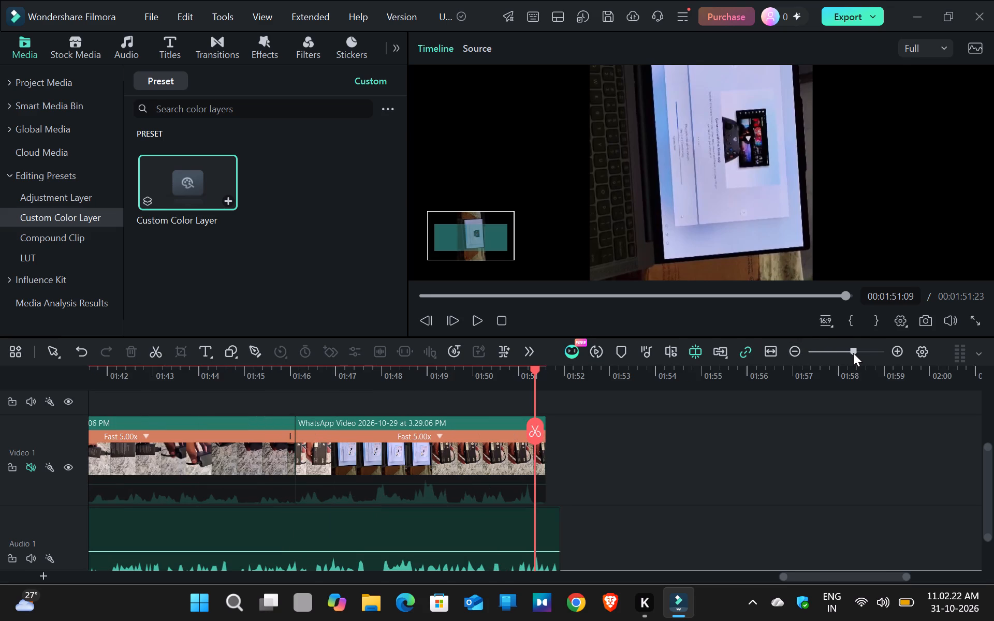
{"action": "left_click", "coordinate": [868, 353]}
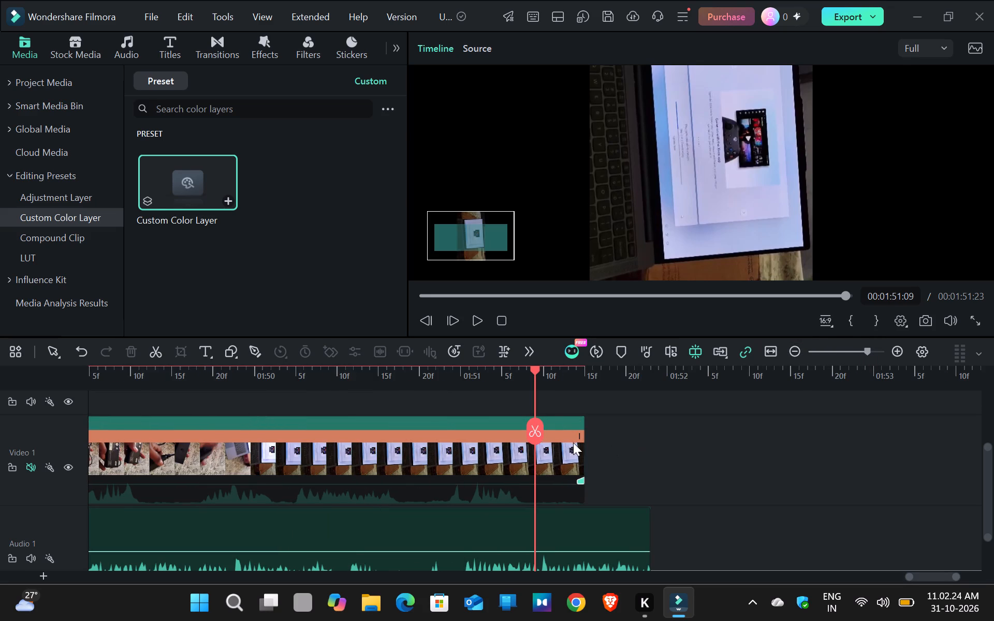
{"action": "left_click", "coordinate": [507, 313]}
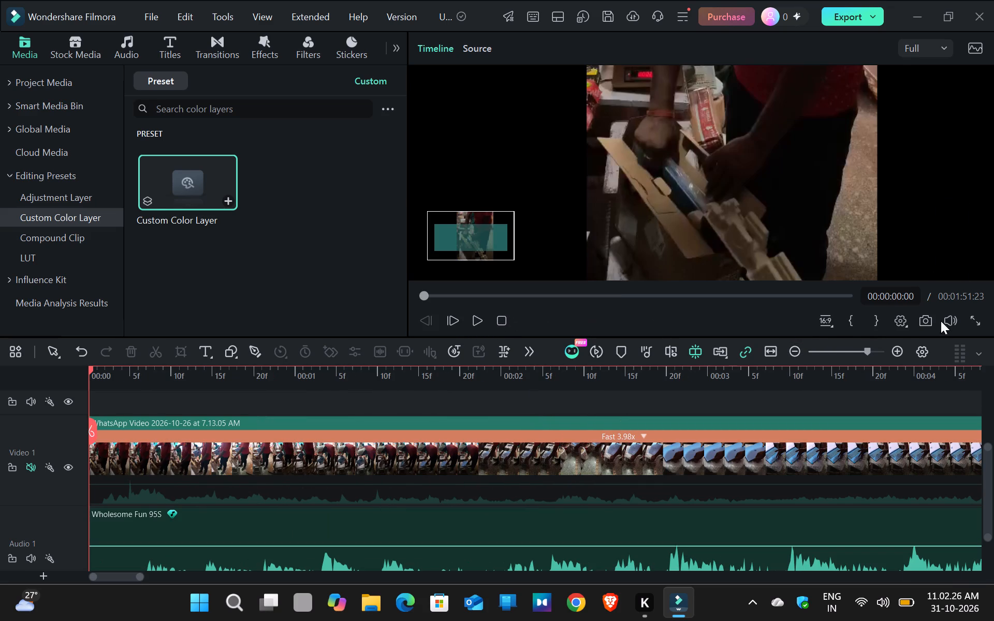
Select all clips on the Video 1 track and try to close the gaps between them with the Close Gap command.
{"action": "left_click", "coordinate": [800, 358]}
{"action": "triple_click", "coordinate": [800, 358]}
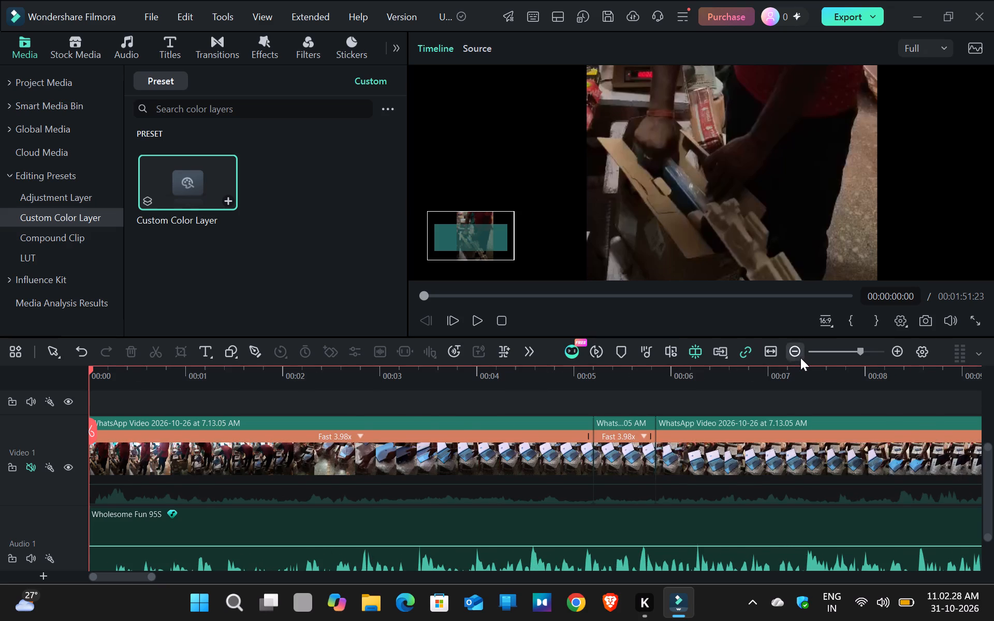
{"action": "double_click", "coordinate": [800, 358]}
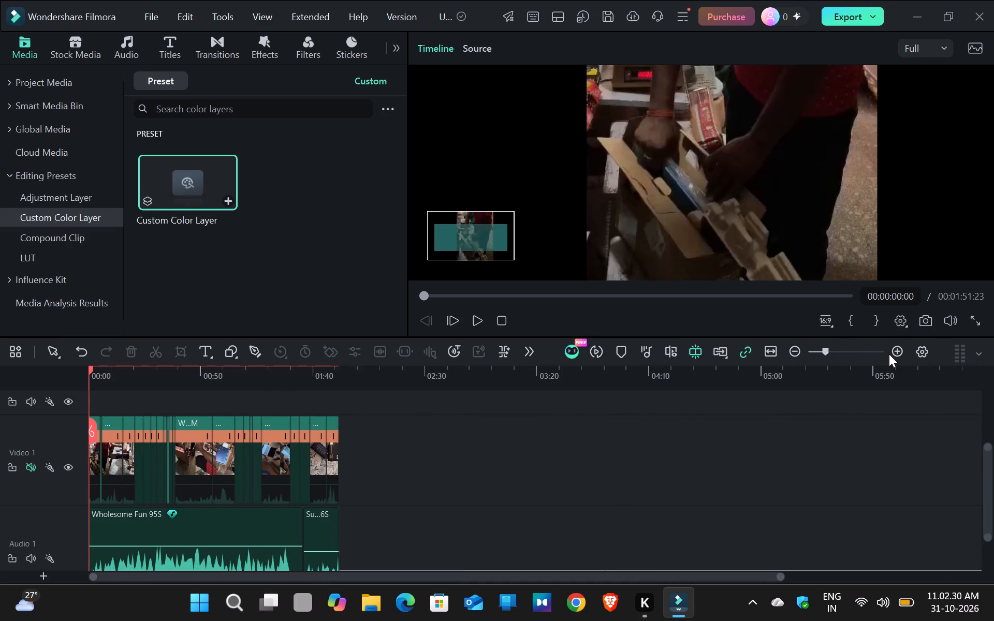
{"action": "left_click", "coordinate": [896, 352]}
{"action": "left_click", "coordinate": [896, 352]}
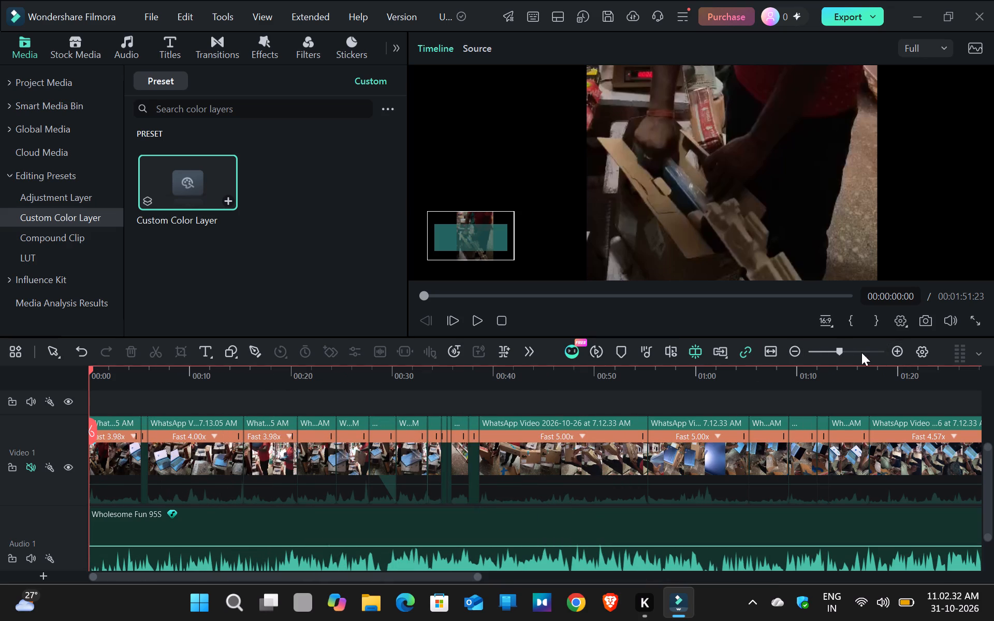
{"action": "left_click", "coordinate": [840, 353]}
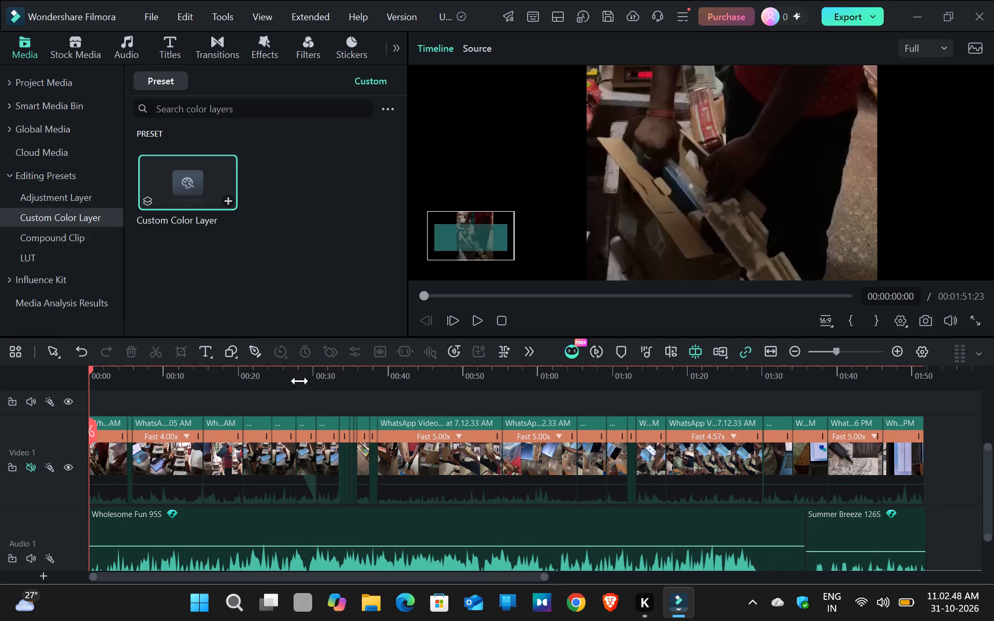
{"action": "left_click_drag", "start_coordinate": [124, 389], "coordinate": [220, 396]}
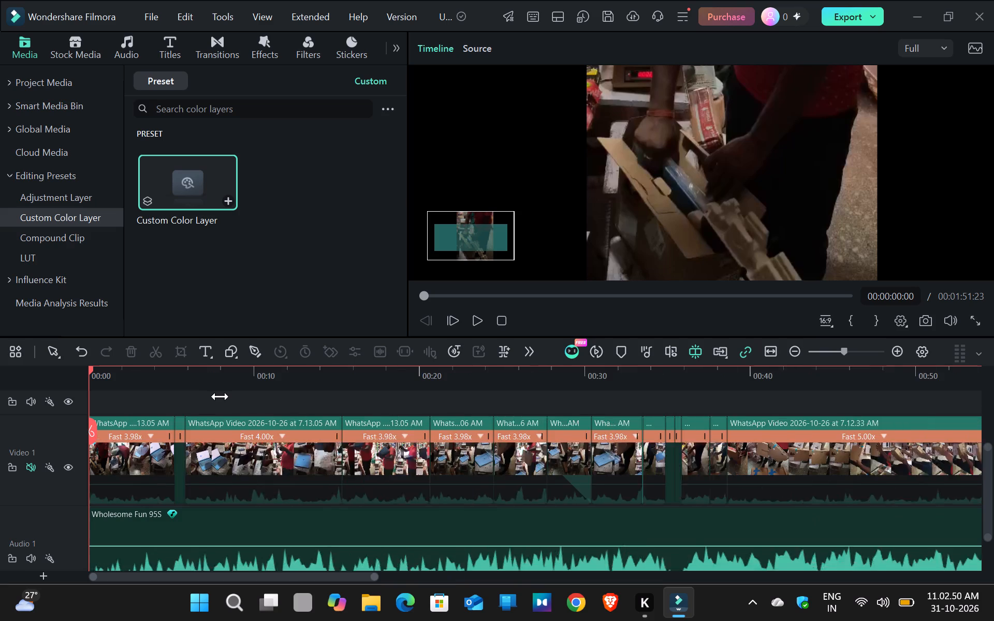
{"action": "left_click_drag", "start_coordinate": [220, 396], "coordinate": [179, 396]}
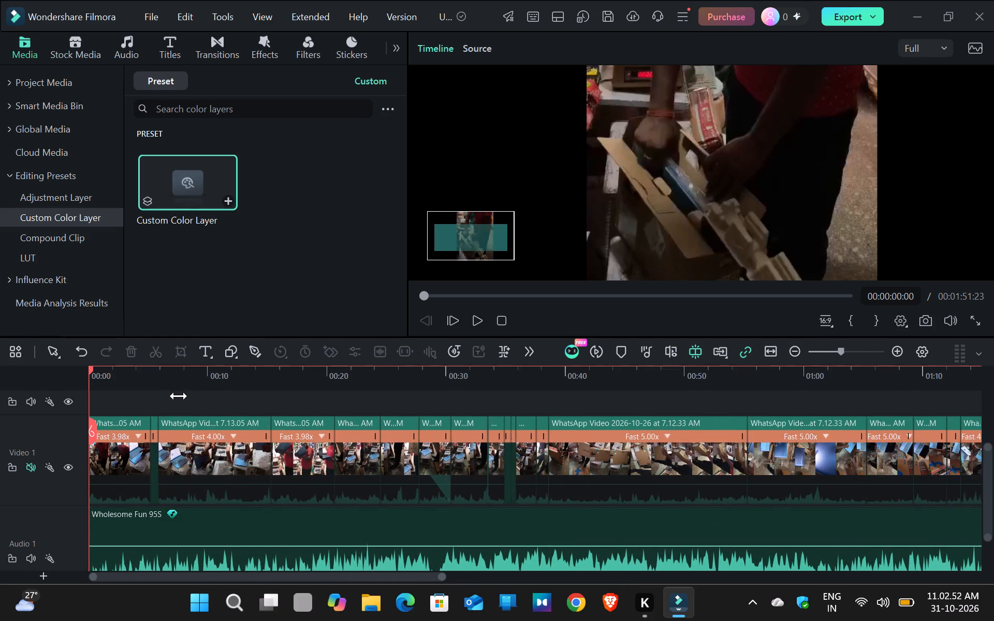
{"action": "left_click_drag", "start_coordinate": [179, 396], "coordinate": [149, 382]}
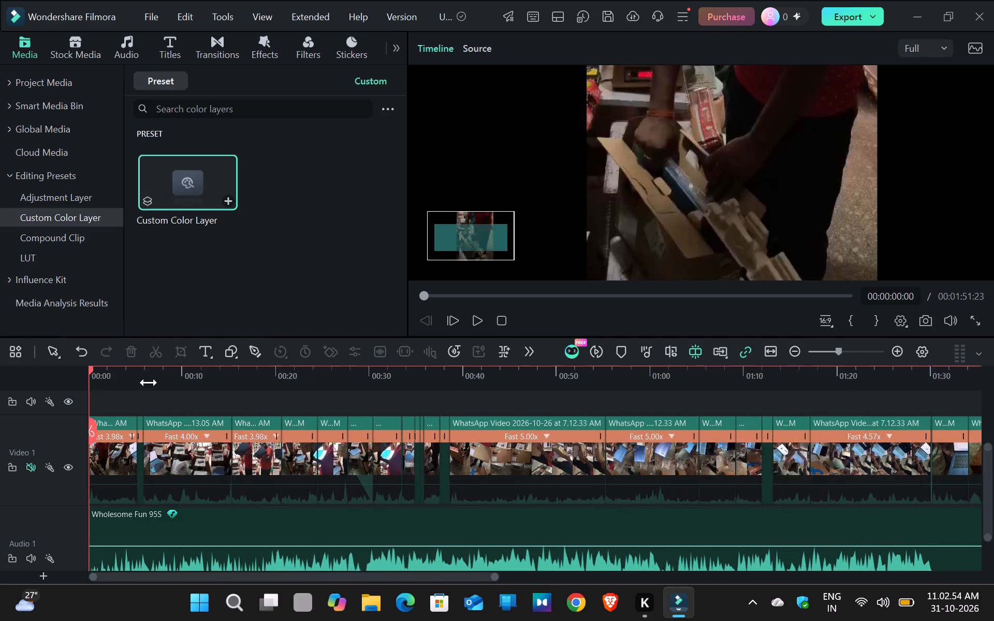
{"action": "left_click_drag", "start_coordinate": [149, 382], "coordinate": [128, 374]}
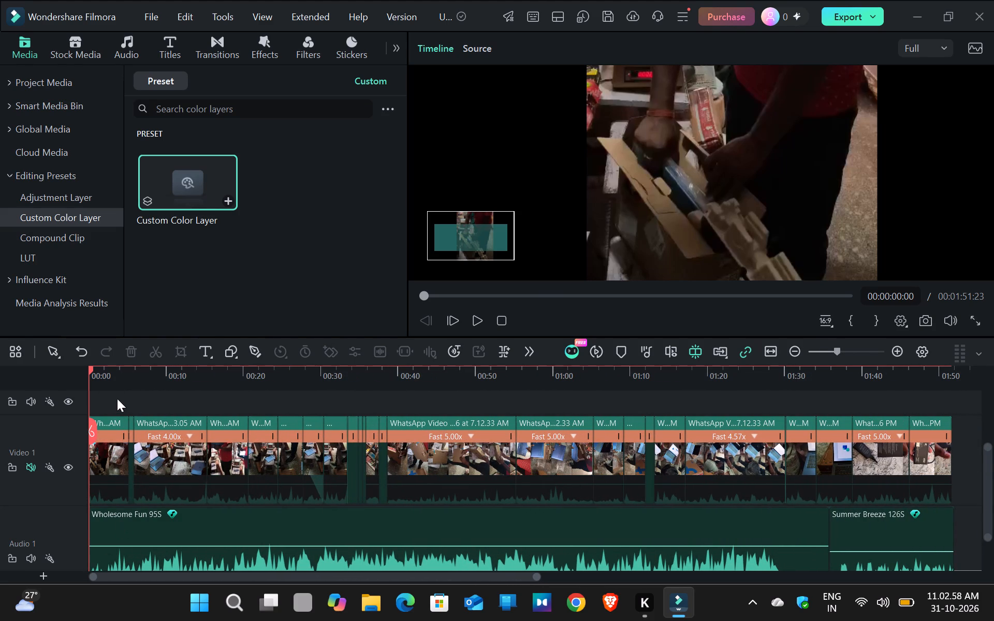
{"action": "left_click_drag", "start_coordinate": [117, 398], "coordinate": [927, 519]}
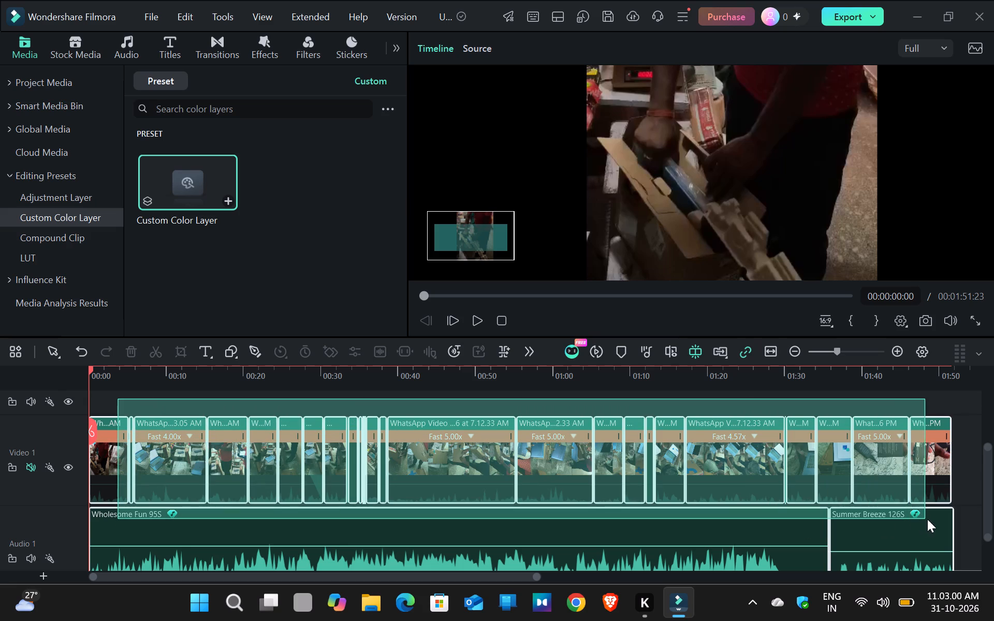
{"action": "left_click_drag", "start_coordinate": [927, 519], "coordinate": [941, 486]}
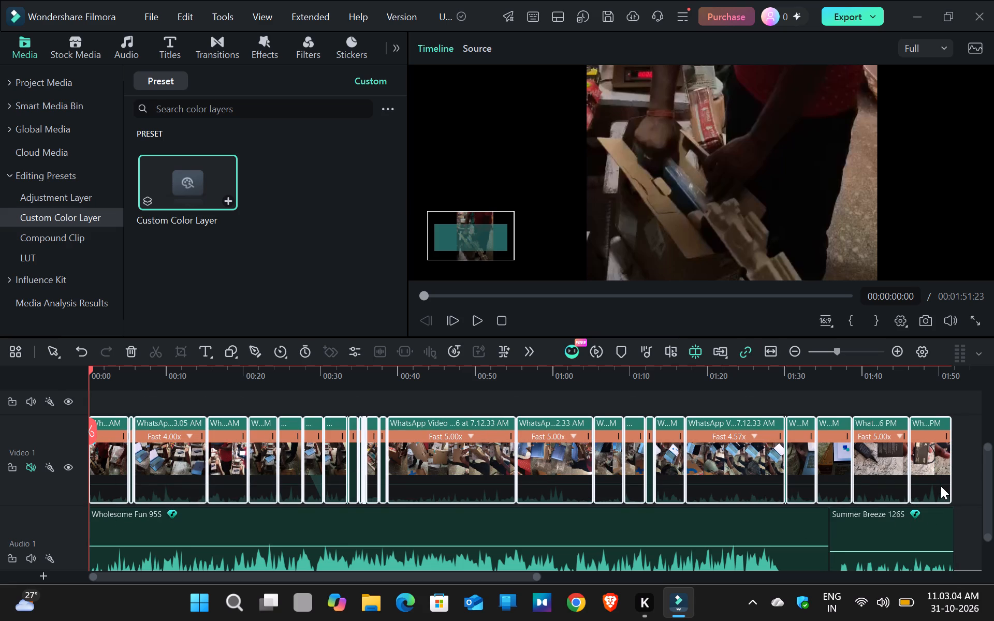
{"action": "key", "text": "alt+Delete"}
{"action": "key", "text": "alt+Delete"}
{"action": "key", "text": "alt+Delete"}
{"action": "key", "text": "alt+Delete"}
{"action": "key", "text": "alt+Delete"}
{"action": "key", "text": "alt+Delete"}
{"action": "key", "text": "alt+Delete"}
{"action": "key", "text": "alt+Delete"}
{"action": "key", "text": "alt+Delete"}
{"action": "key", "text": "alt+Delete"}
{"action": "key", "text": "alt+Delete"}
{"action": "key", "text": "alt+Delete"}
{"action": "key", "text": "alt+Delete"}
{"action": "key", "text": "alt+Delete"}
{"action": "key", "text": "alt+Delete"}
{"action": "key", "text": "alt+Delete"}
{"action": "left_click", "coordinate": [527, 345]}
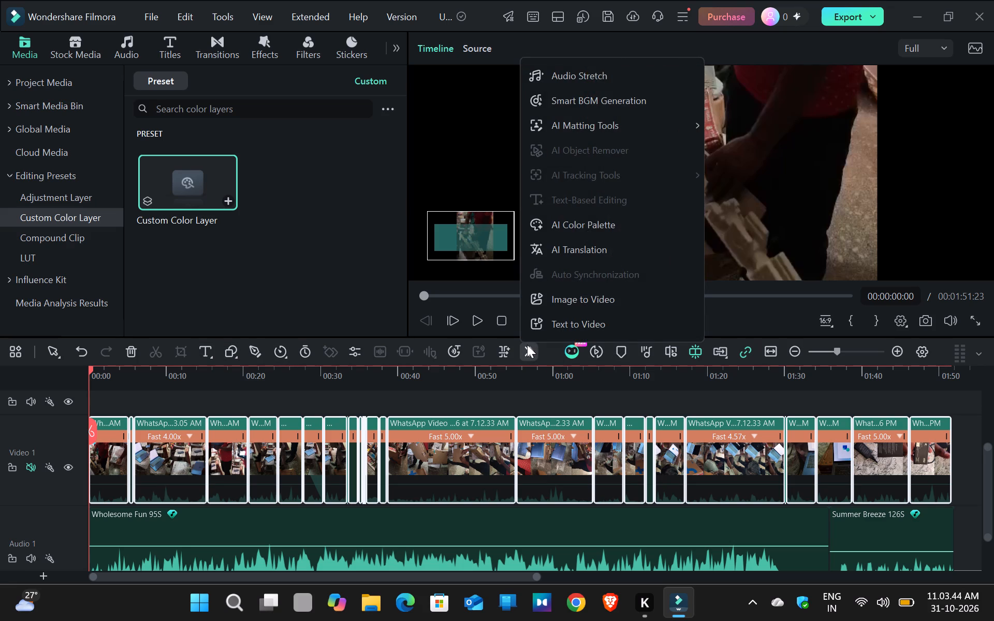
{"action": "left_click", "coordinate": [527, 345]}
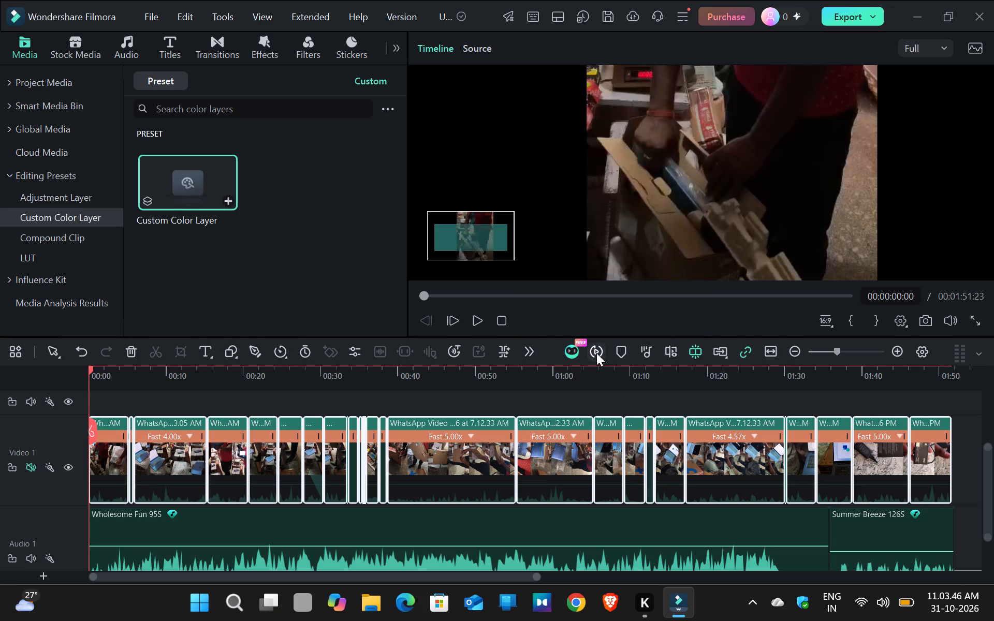
Render the timeline preview for smooth playback and play the video from the start.
{"action": "left_click", "coordinate": [596, 353]}
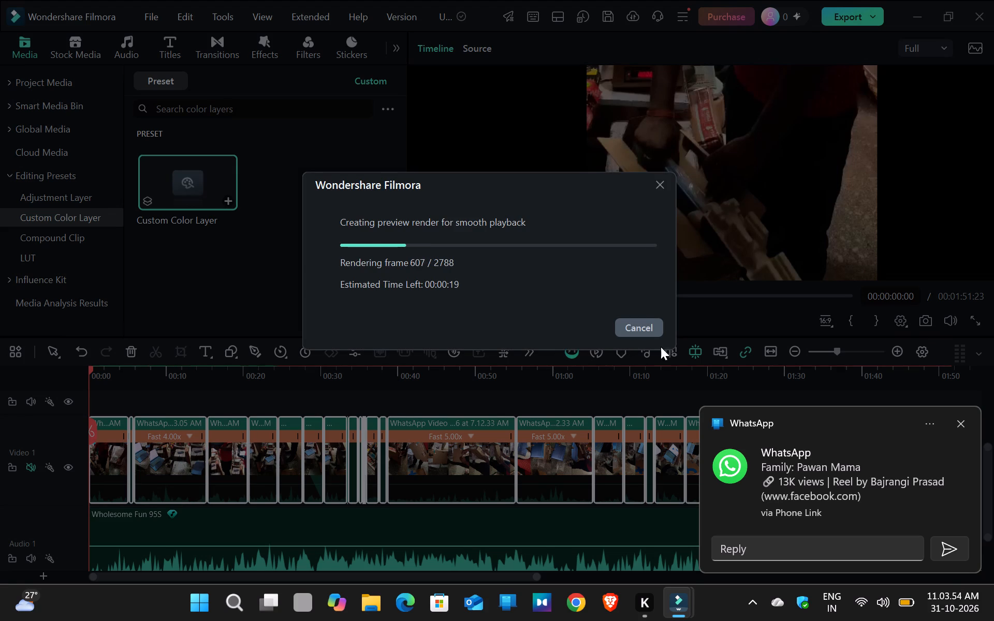
{"action": "left_click", "coordinate": [957, 419]}
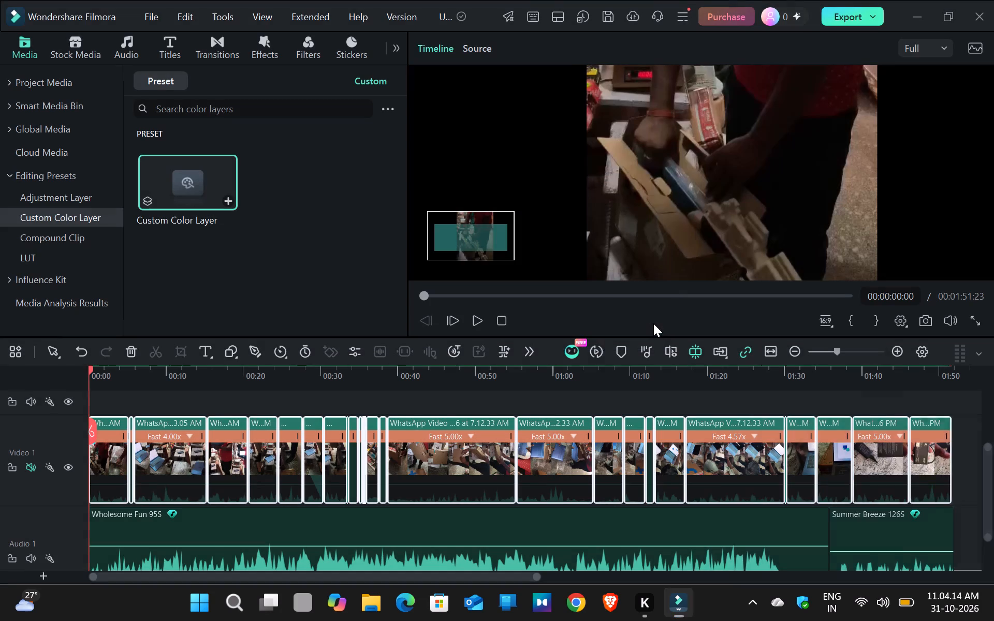
{"action": "left_click", "coordinate": [958, 440]}
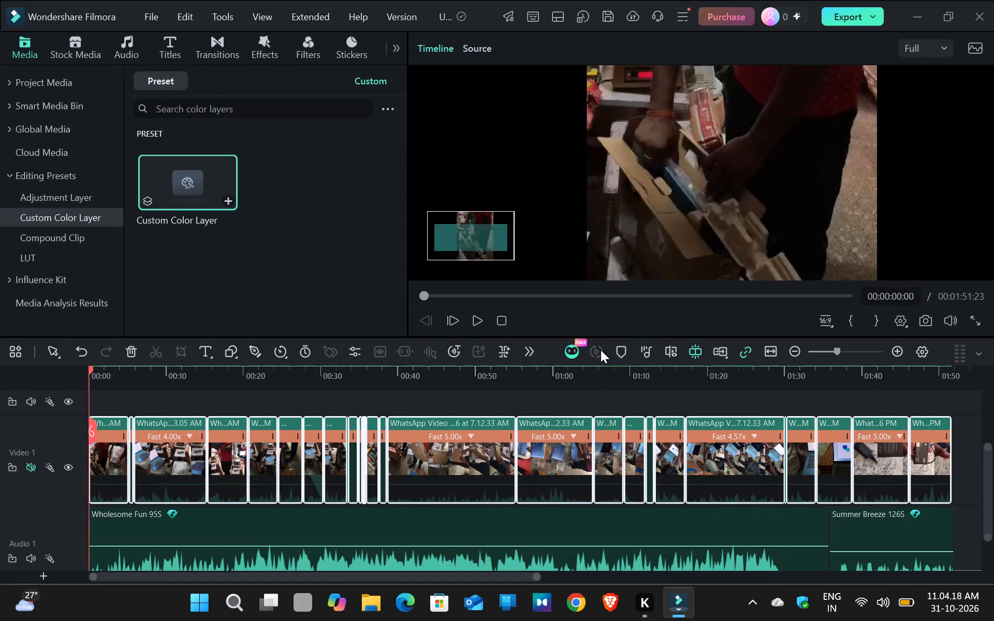
{"action": "left_click", "coordinate": [469, 322]}
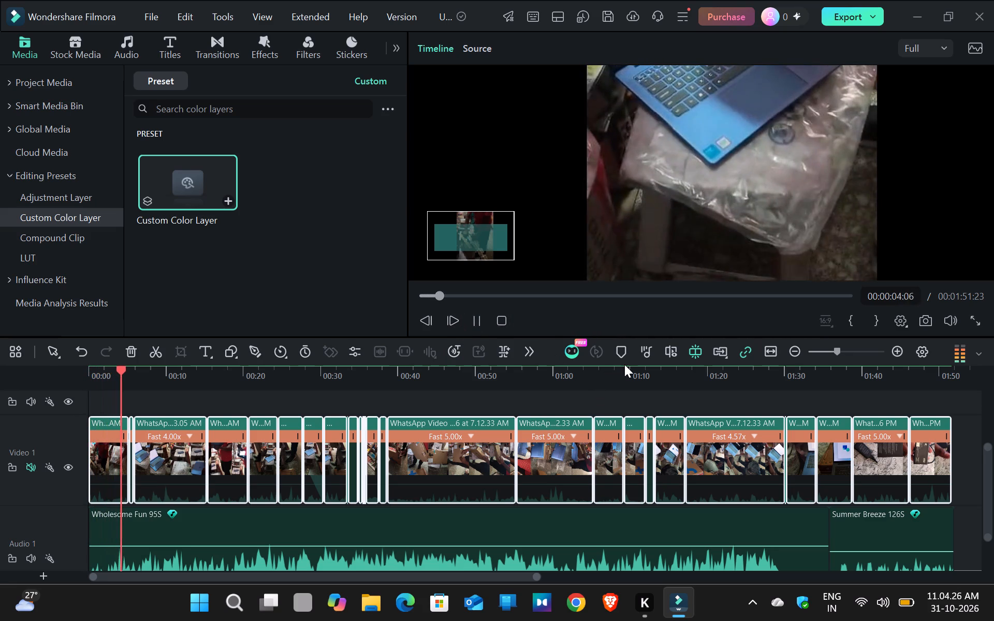
Check the Audio Mixer's track levels and close it without applying changes.
{"action": "left_click", "coordinate": [647, 355]}
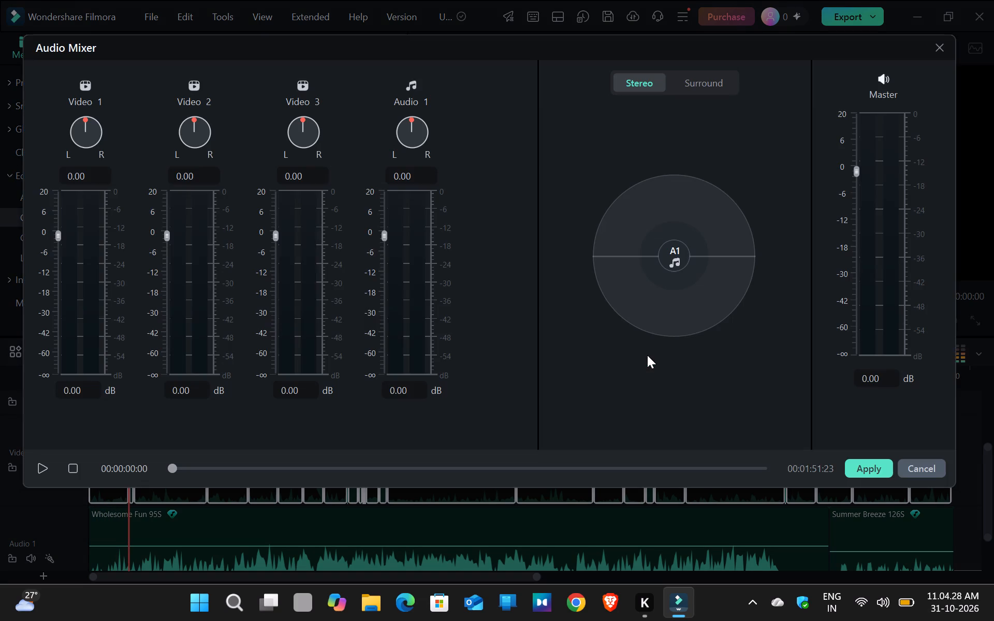
{"action": "left_click", "coordinate": [934, 467]}
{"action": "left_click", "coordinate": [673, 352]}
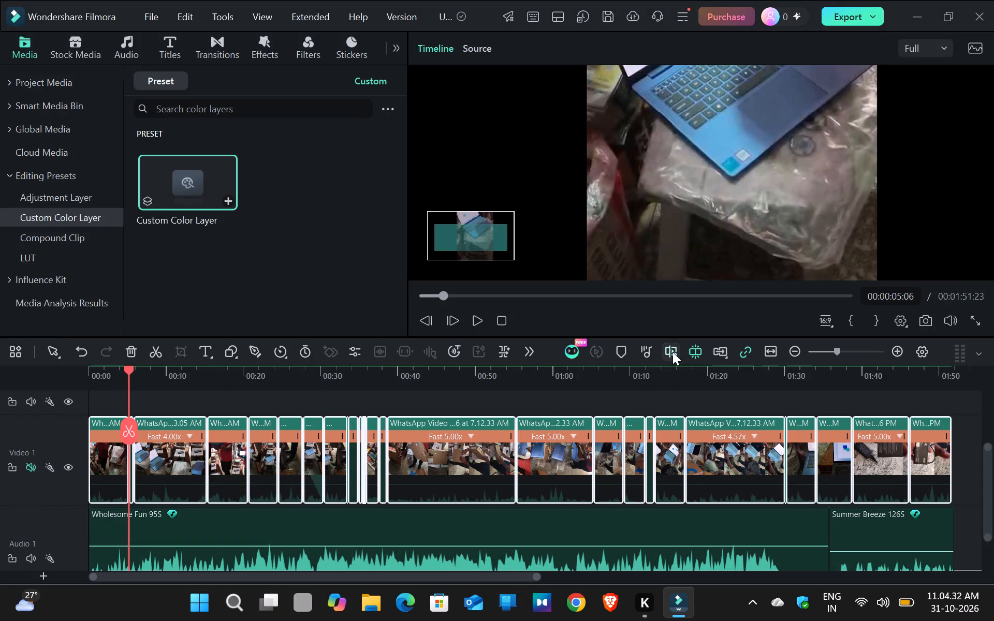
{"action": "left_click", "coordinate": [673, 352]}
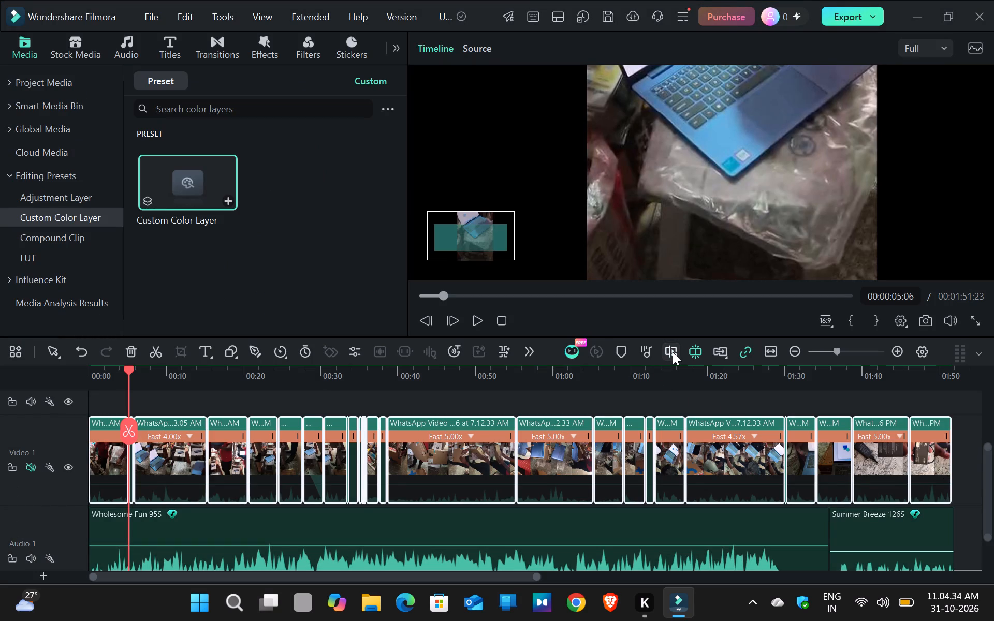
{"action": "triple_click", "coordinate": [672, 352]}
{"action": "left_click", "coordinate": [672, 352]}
Turn off the timeline's automatic snapping.
{"action": "left_click", "coordinate": [692, 350]}
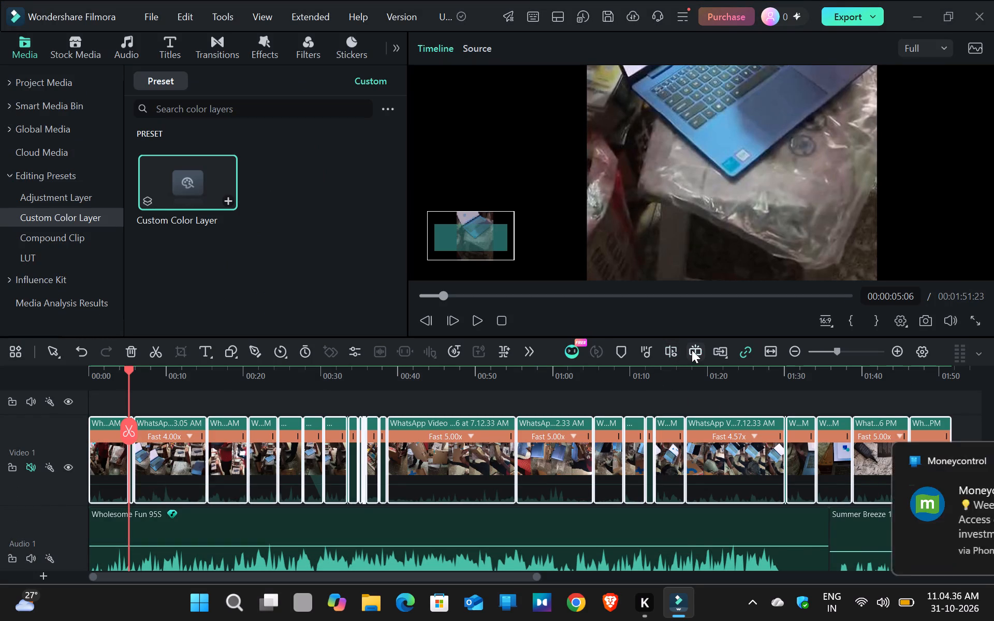
{"action": "double_click", "coordinate": [692, 350]}
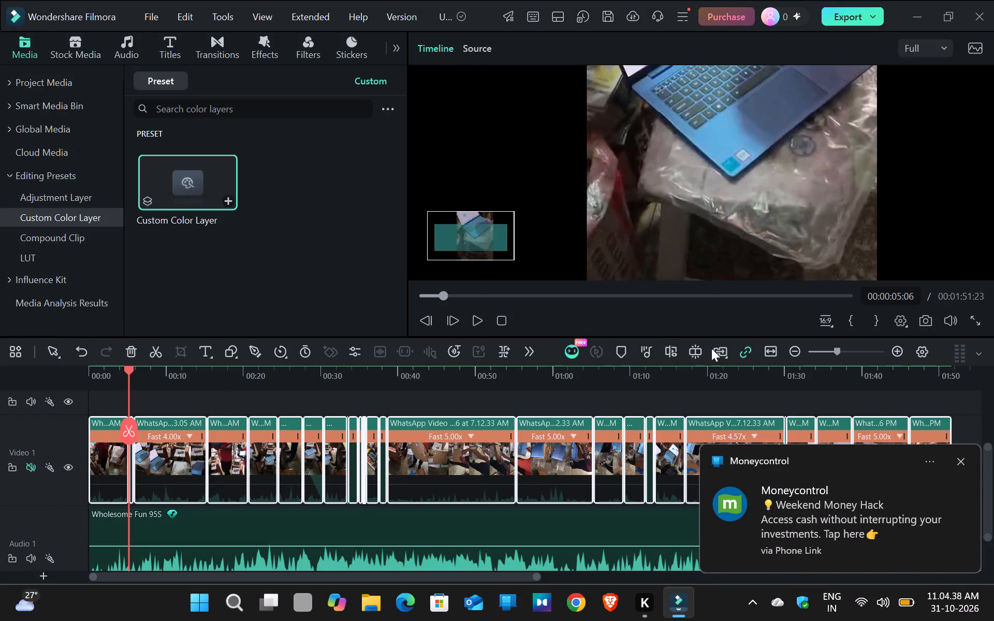
Switch the timeline mode so main-track clips are arranged continuously, bringing up the choice to merge or keep gaps.
{"action": "left_click", "coordinate": [718, 347]}
{"action": "left_click", "coordinate": [739, 379]}
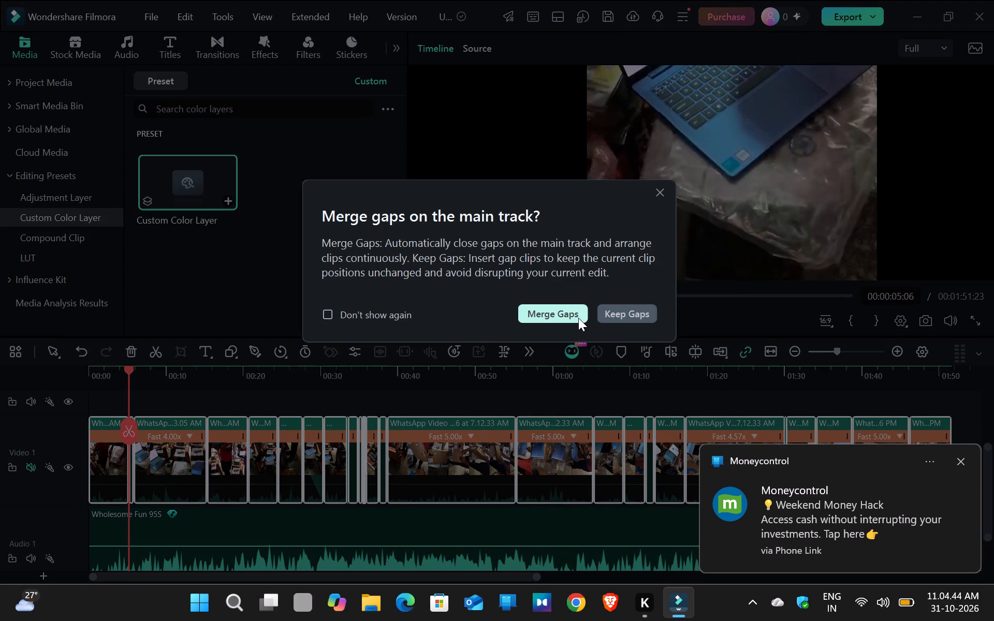
Merge the gaps on the main track instead of keeping them.
{"action": "left_click", "coordinate": [566, 314]}
{"action": "scroll", "coordinate": [398, 460], "scroll_direction": "down", "scroll_amount": 1}
{"action": "scroll", "coordinate": [398, 460], "scroll_direction": "up", "scroll_amount": 4}
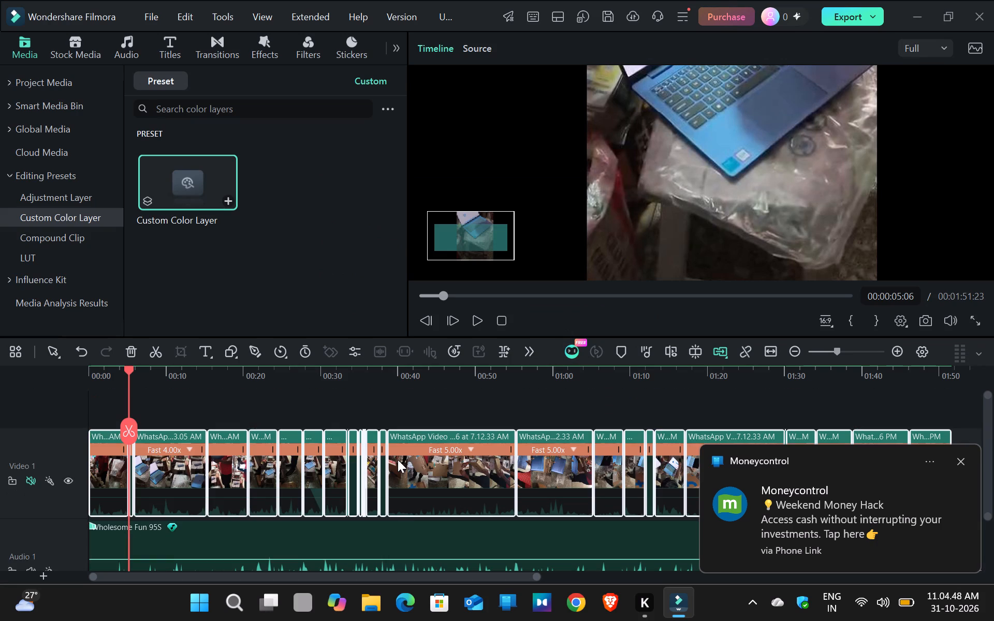
Dismiss the notification covering the timeline and turn on clip linking for the timeline.
{"action": "left_click", "coordinate": [959, 460]}
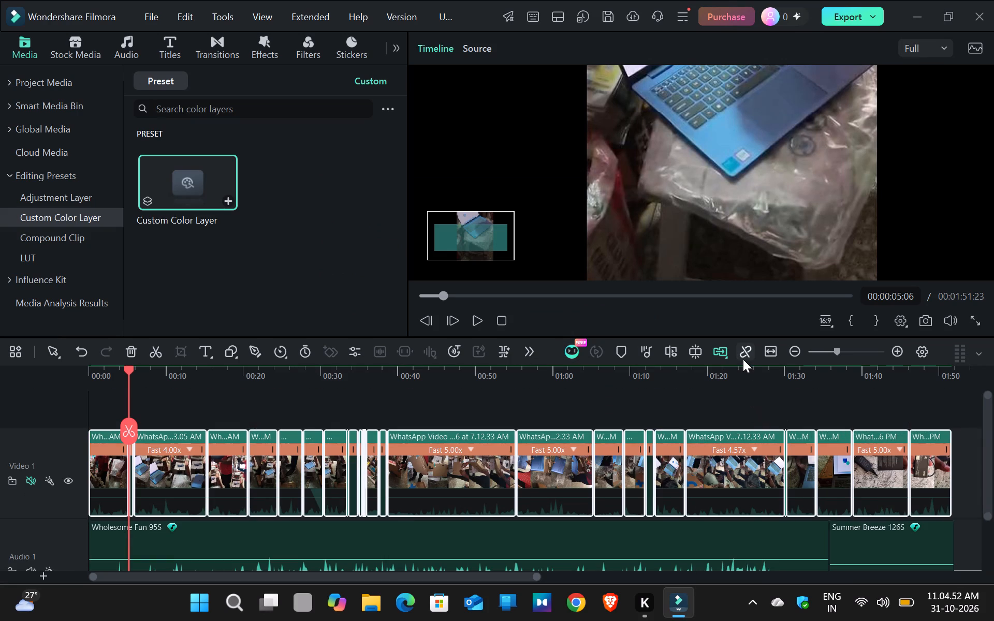
{"action": "left_click", "coordinate": [745, 356]}
{"action": "left_click", "coordinate": [745, 356]}
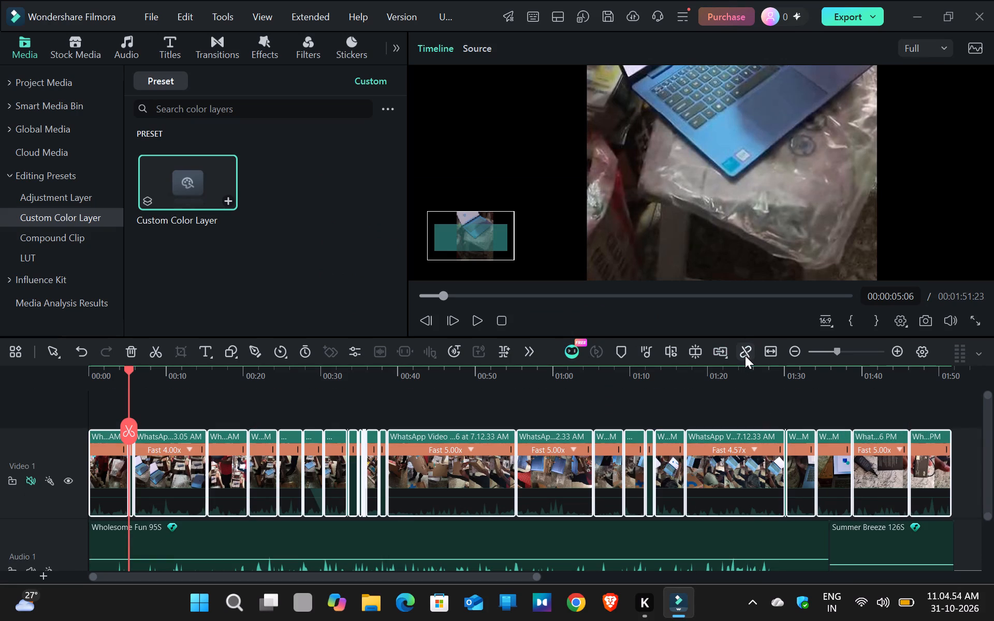
{"action": "left_click", "coordinate": [748, 352]}
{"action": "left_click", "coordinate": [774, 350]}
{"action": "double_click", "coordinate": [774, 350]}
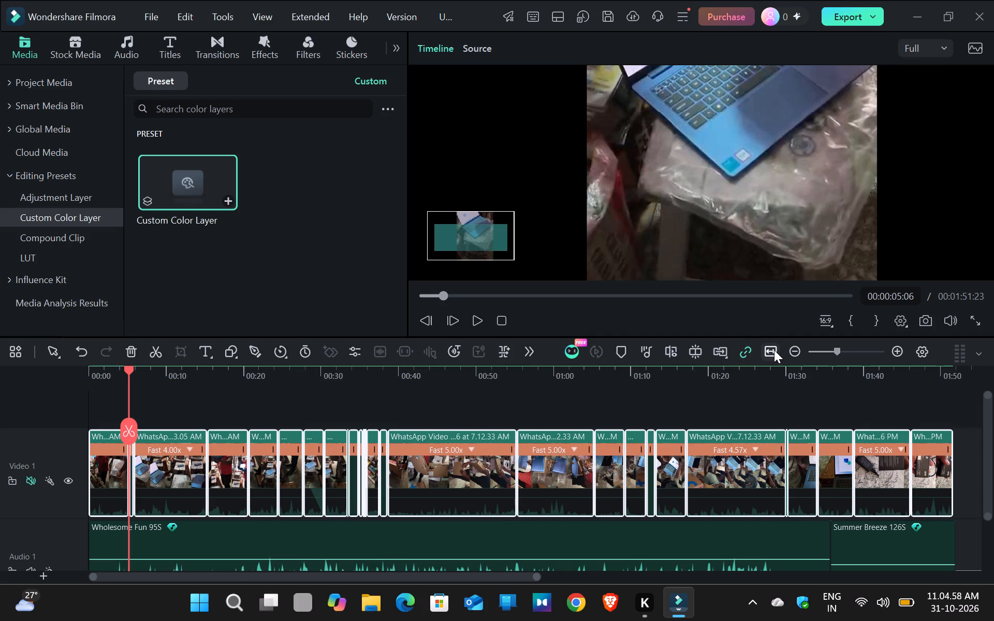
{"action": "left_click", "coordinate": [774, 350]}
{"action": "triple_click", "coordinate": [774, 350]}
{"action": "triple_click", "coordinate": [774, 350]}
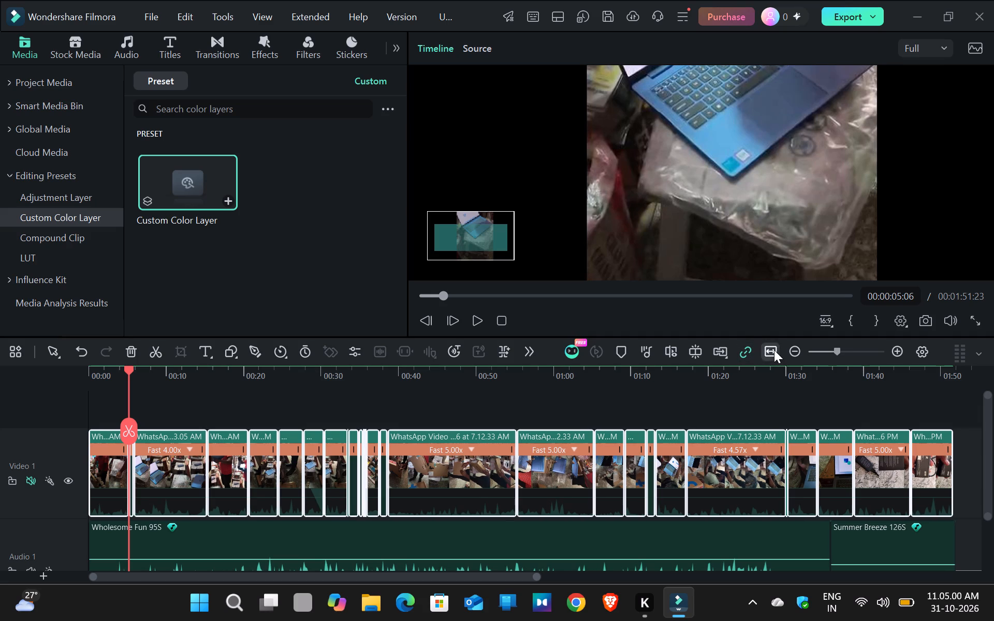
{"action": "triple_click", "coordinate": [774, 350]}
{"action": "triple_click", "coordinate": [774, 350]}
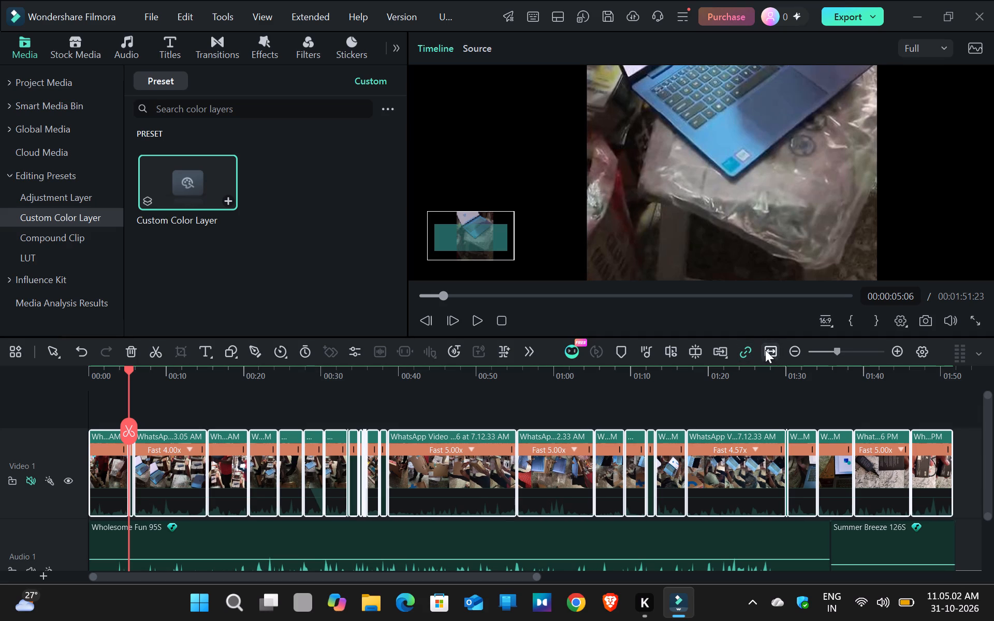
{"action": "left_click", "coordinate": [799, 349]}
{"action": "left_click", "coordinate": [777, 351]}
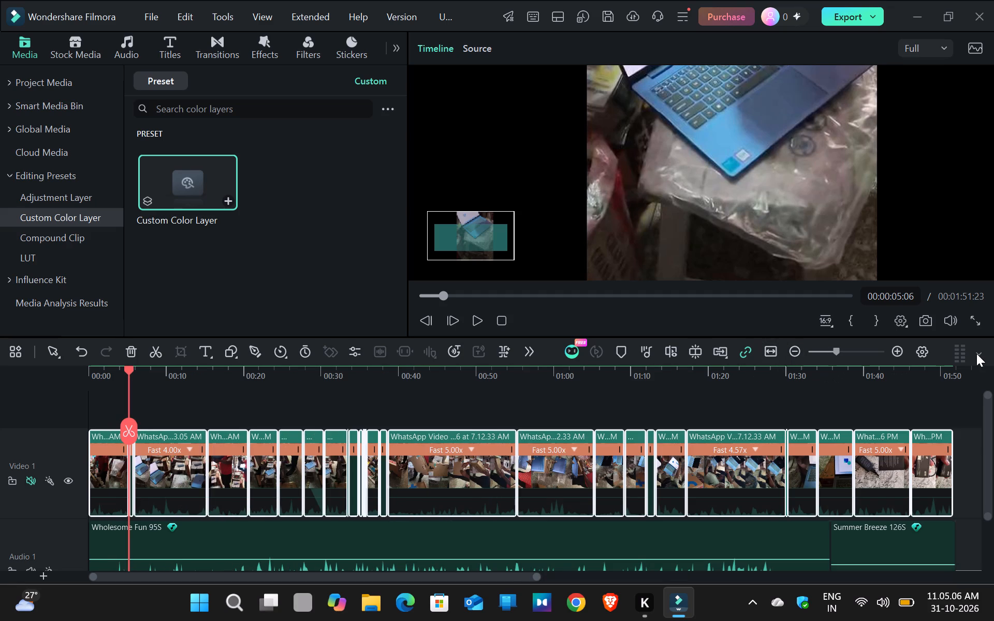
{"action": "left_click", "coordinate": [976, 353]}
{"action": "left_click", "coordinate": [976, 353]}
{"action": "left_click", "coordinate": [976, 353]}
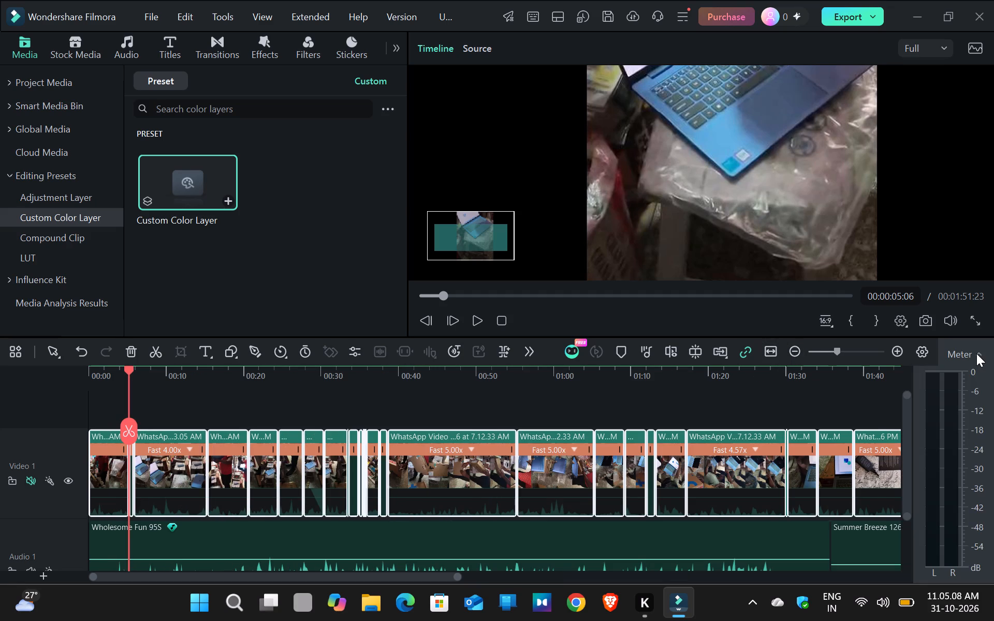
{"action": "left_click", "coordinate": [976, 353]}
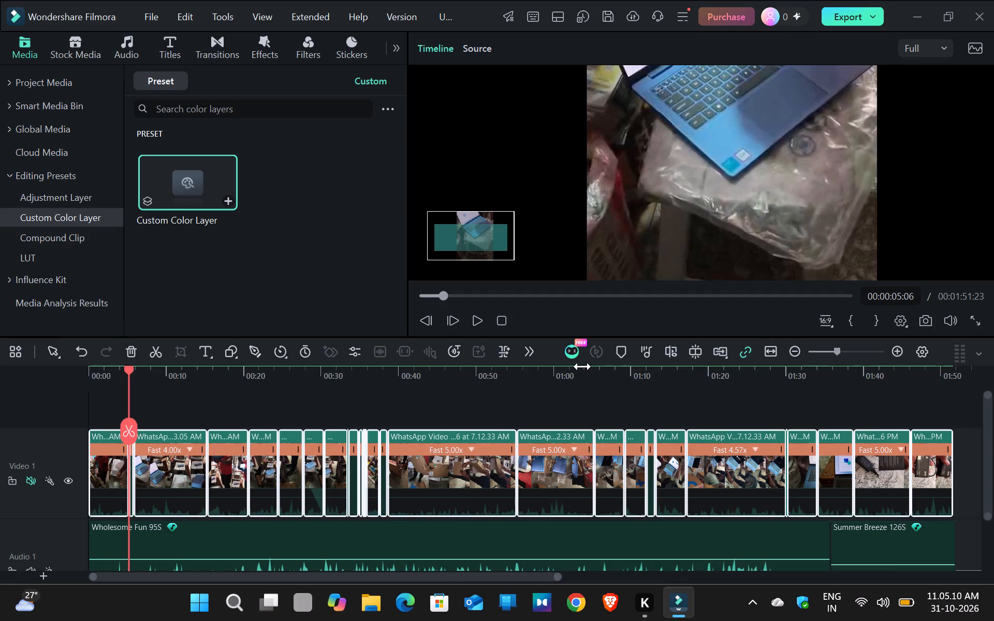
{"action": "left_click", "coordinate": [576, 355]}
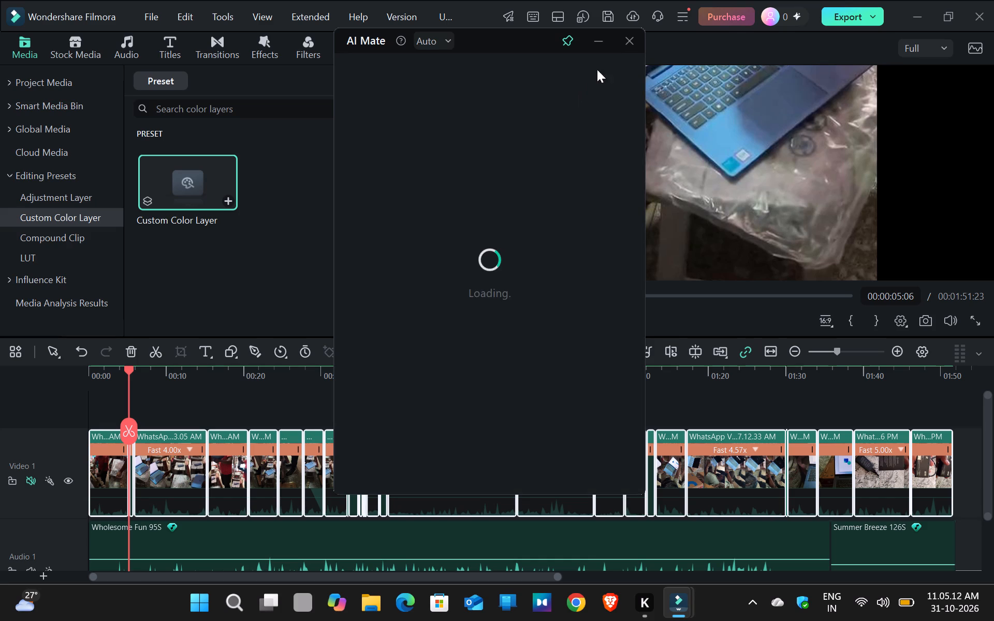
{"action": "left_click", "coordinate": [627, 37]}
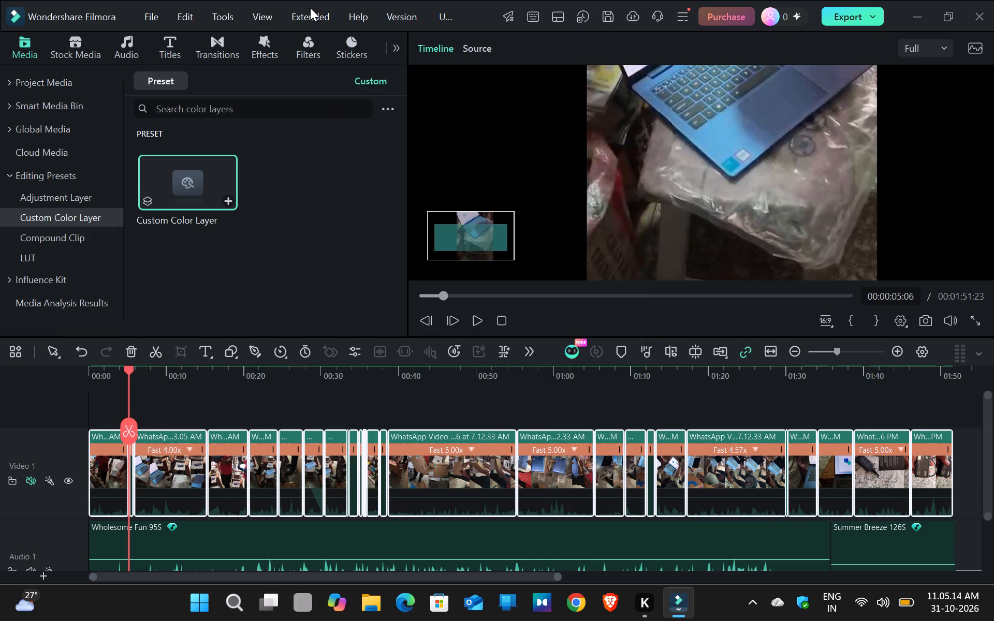
Open the properties of all selected Video 1 clips and enable Auto Enhance with an amount of 100.
{"action": "left_click", "coordinate": [308, 12]}
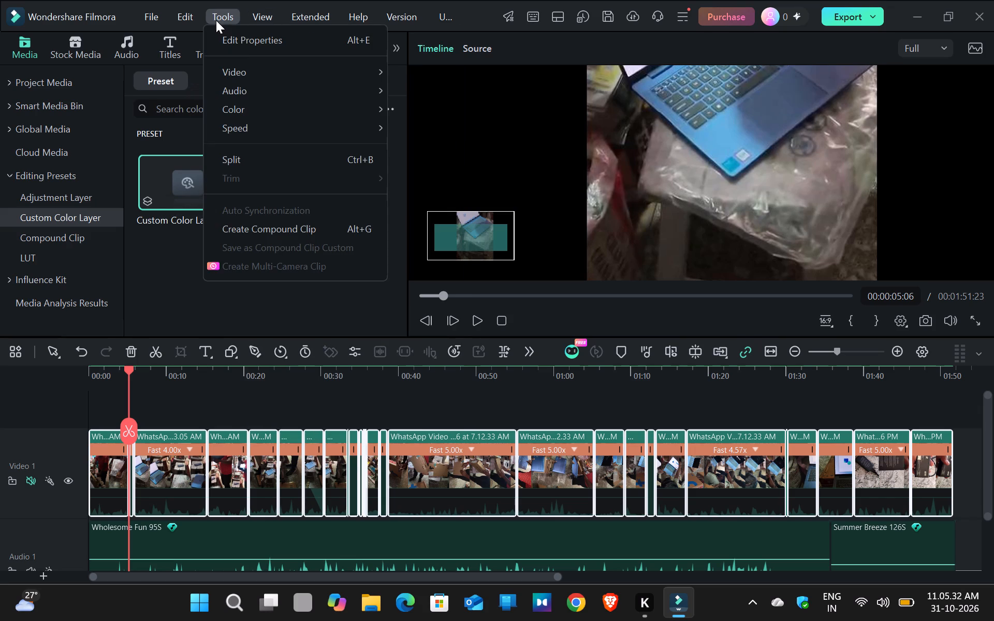
{"action": "left_click", "coordinate": [296, 44]}
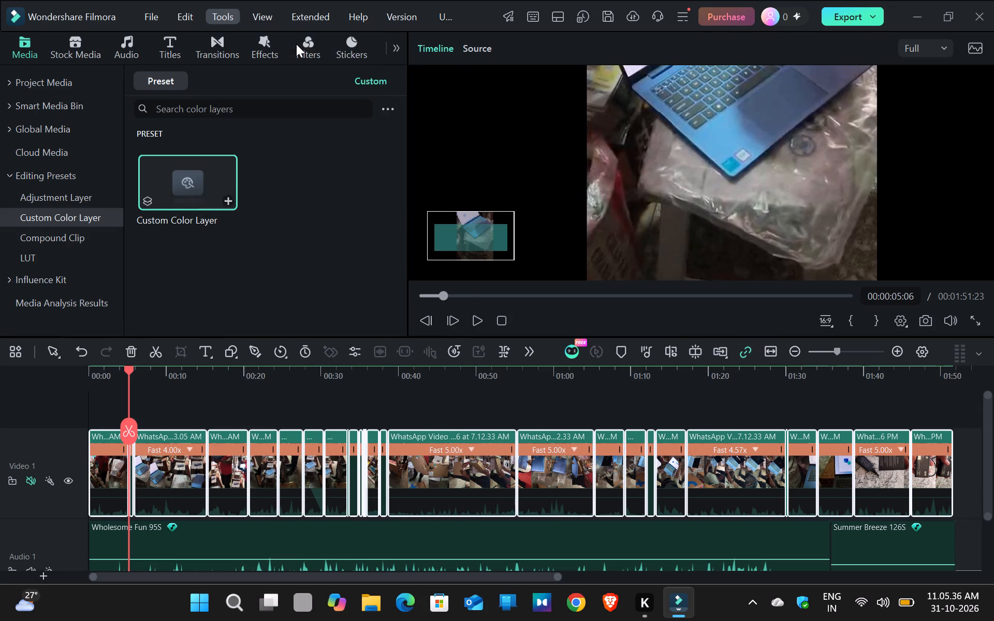
{"action": "scroll", "coordinate": [276, 226], "scroll_direction": "down", "scroll_amount": 1}
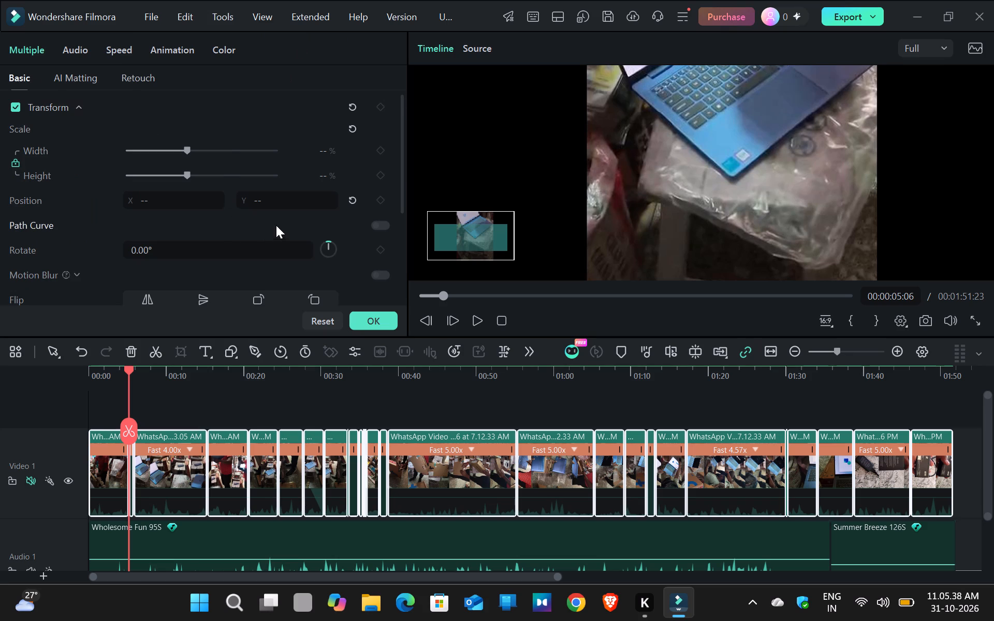
{"action": "scroll", "coordinate": [276, 225], "scroll_direction": "down", "scroll_amount": 5}
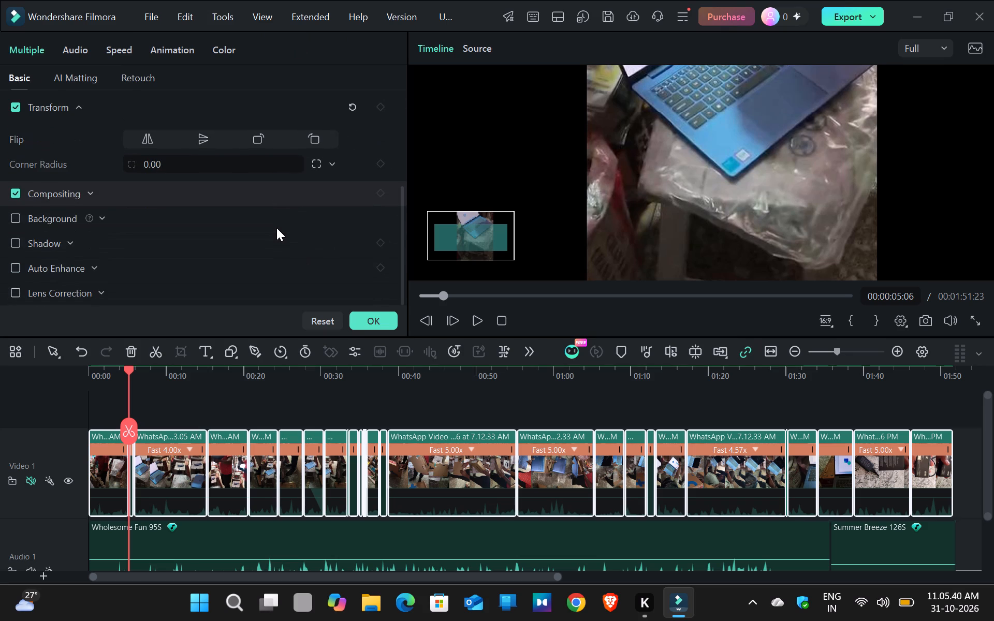
{"action": "scroll", "coordinate": [276, 228], "scroll_direction": "down", "scroll_amount": 3}
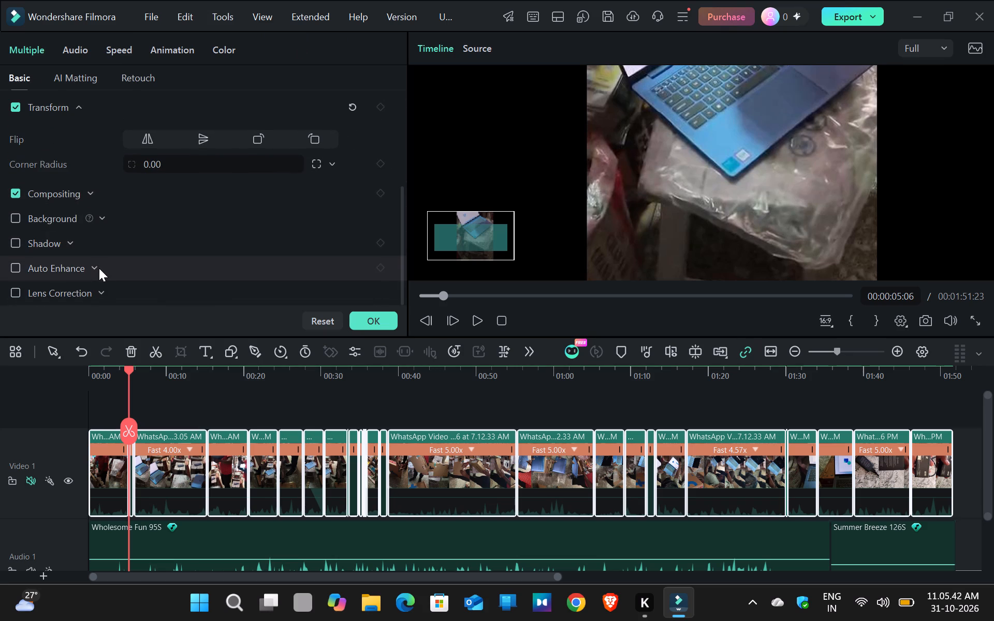
{"action": "left_click", "coordinate": [99, 269]}
{"action": "scroll", "coordinate": [99, 268], "scroll_direction": "down", "scroll_amount": 2}
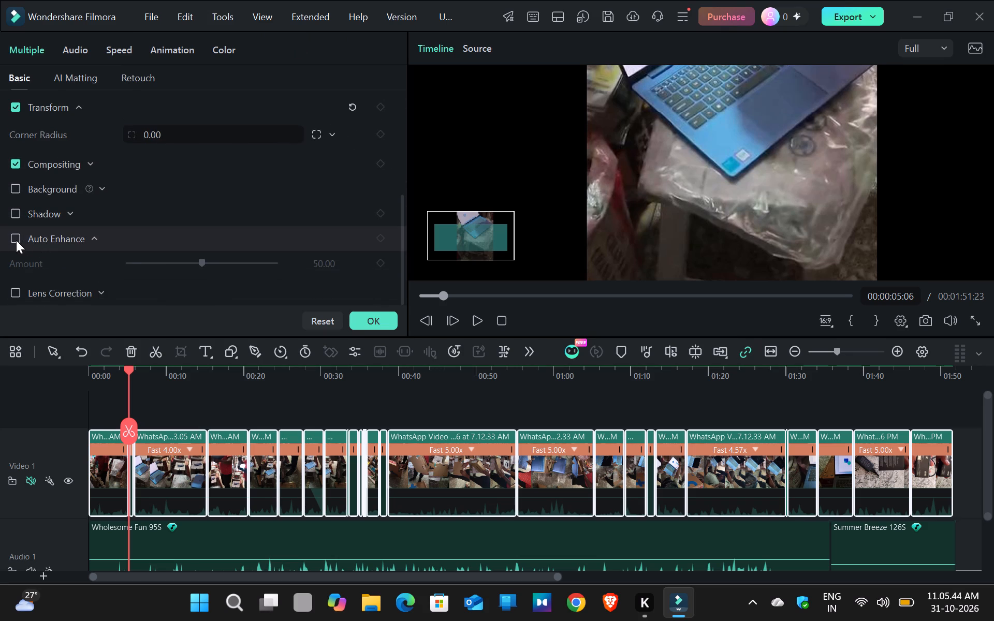
{"action": "left_click", "coordinate": [16, 240]}
{"action": "scroll", "coordinate": [264, 244], "scroll_direction": "down", "scroll_amount": 3}
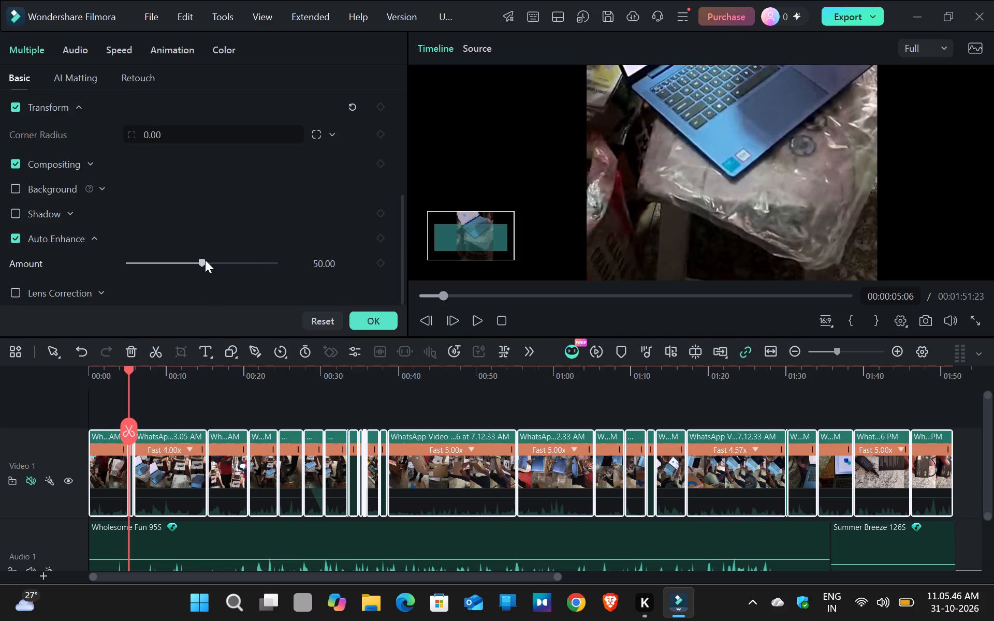
{"action": "left_click_drag", "start_coordinate": [205, 260], "coordinate": [280, 259]}
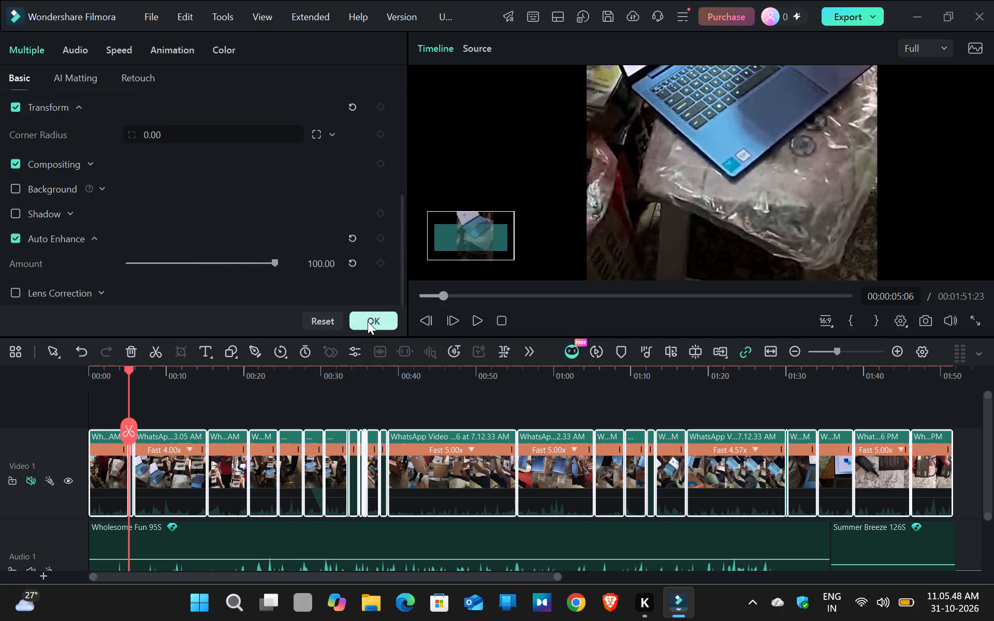
Review the Retouch options for Beauty and Makeup, and close the properties of the selected clips.
{"action": "scroll", "coordinate": [299, 252], "scroll_direction": "up", "scroll_amount": 9}
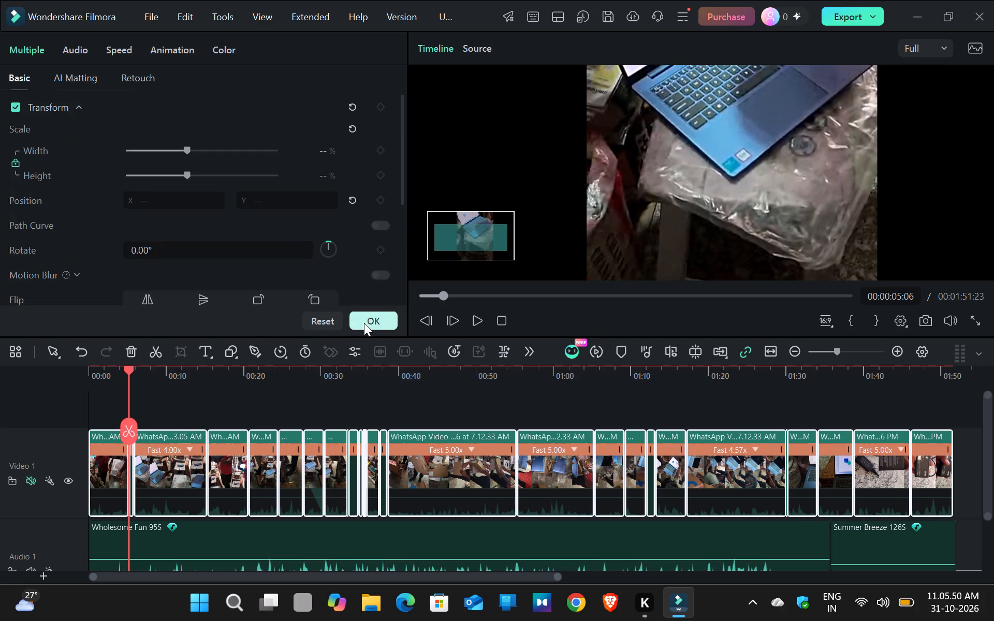
{"action": "left_click", "coordinate": [143, 79]}
{"action": "scroll", "coordinate": [147, 182], "scroll_direction": "down", "scroll_amount": 3}
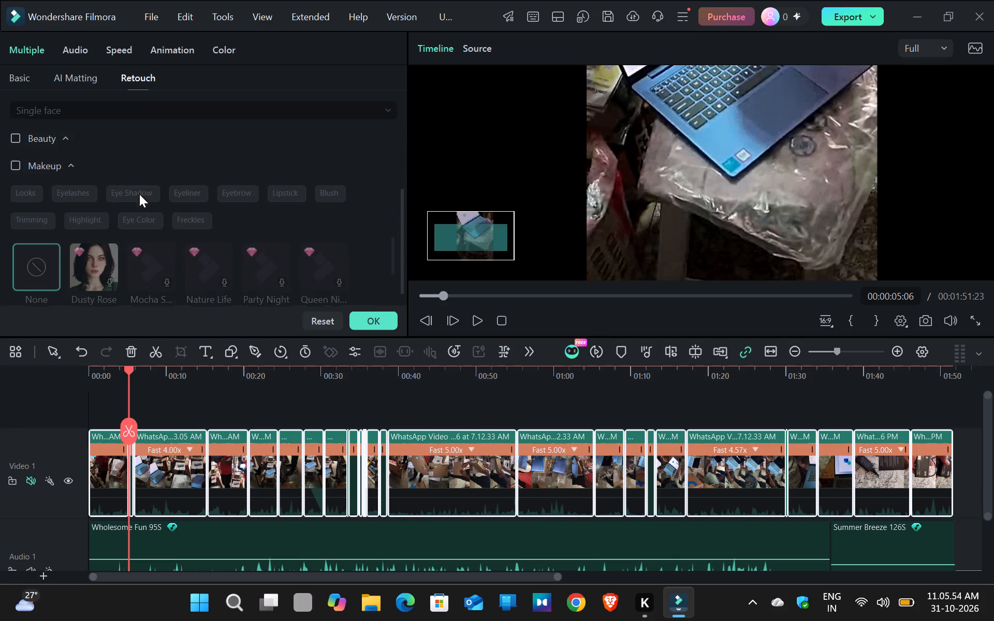
{"action": "scroll", "coordinate": [139, 194], "scroll_direction": "down", "scroll_amount": 3}
{"action": "scroll", "coordinate": [271, 255], "scroll_direction": "up", "scroll_amount": 5}
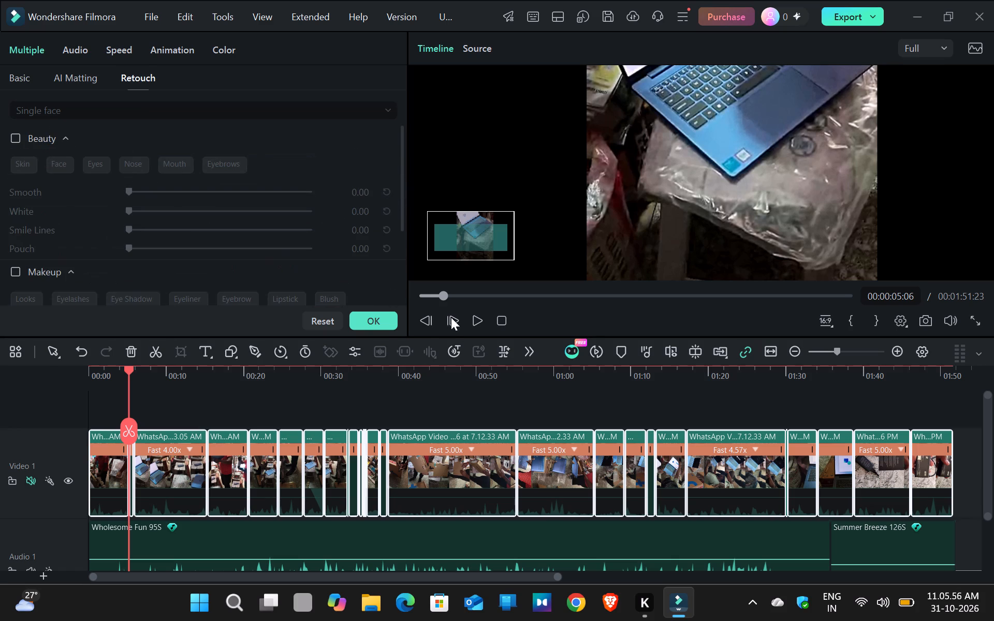
{"action": "left_click", "coordinate": [382, 320]}
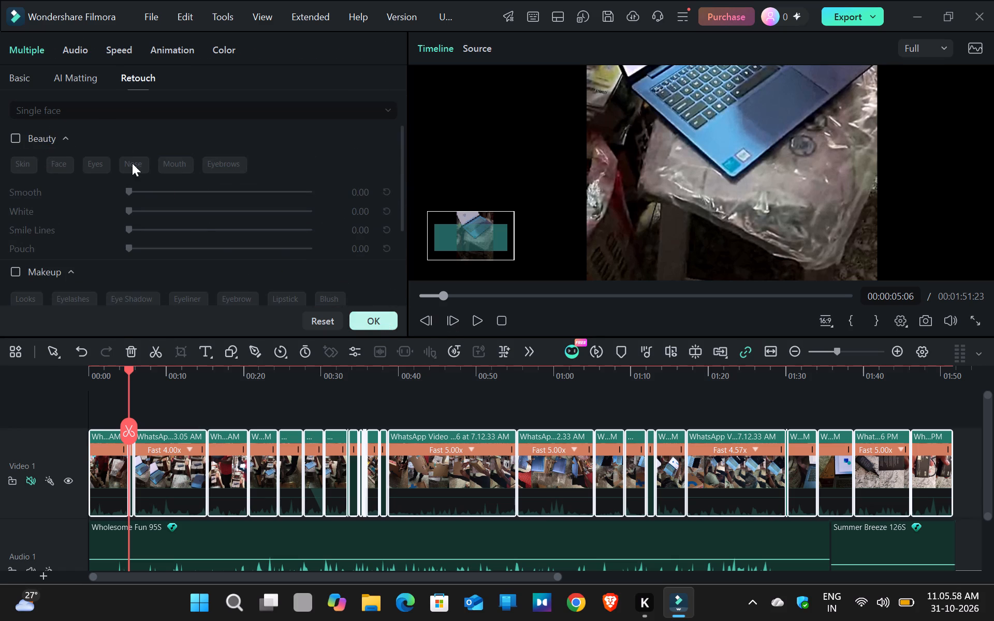
Reopen the properties of the selected clips, try different Auto Enhance strengths, and set the amount to 73.
{"action": "left_click", "coordinate": [211, 12]}
{"action": "left_click", "coordinate": [253, 40]}
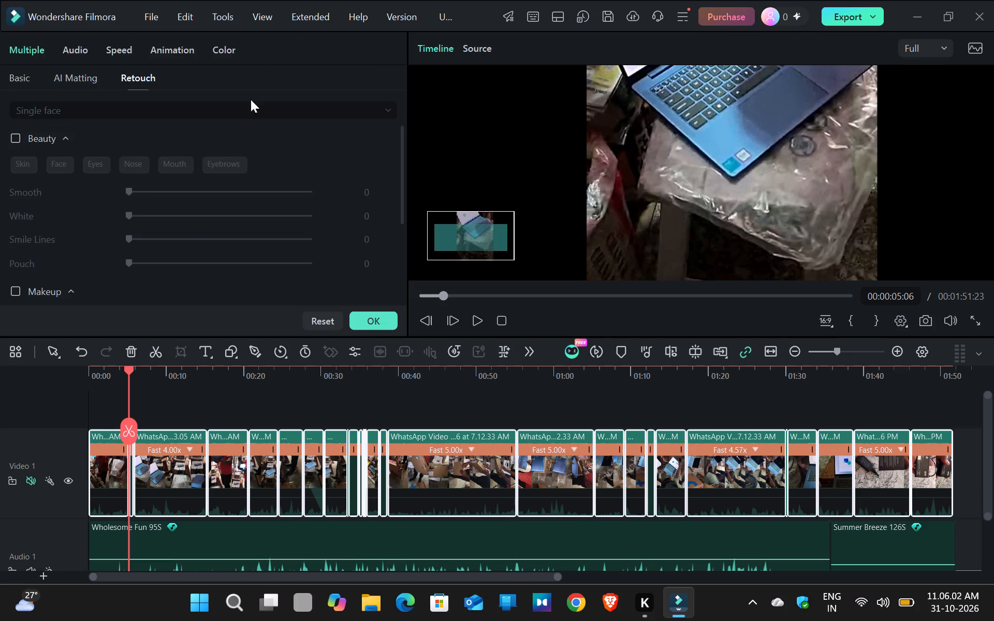
{"action": "left_click", "coordinate": [17, 71]}
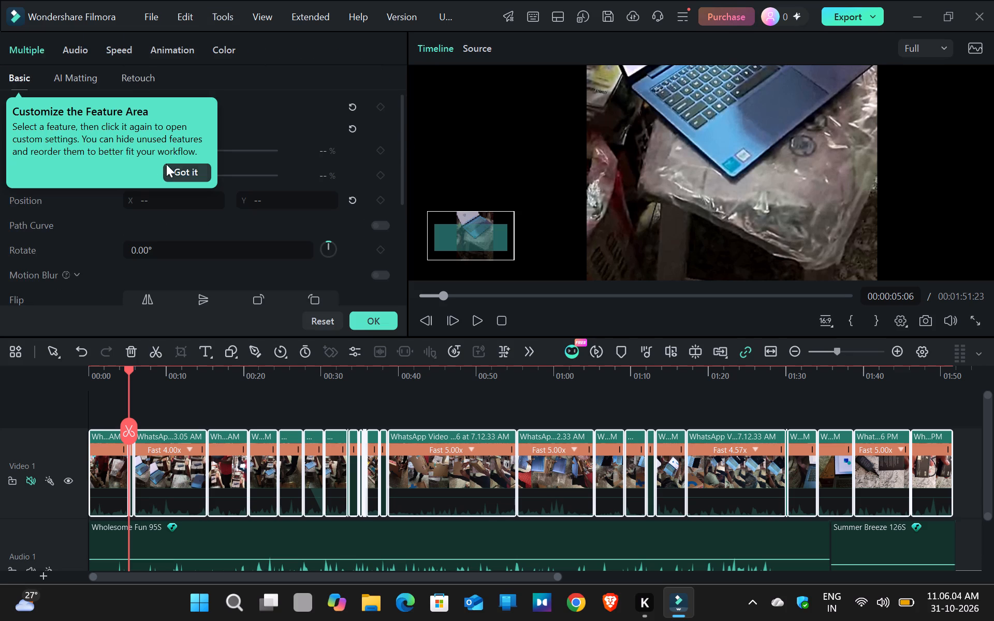
{"action": "left_click", "coordinate": [174, 169]}
{"action": "scroll", "coordinate": [201, 173], "scroll_direction": "down", "scroll_amount": 4}
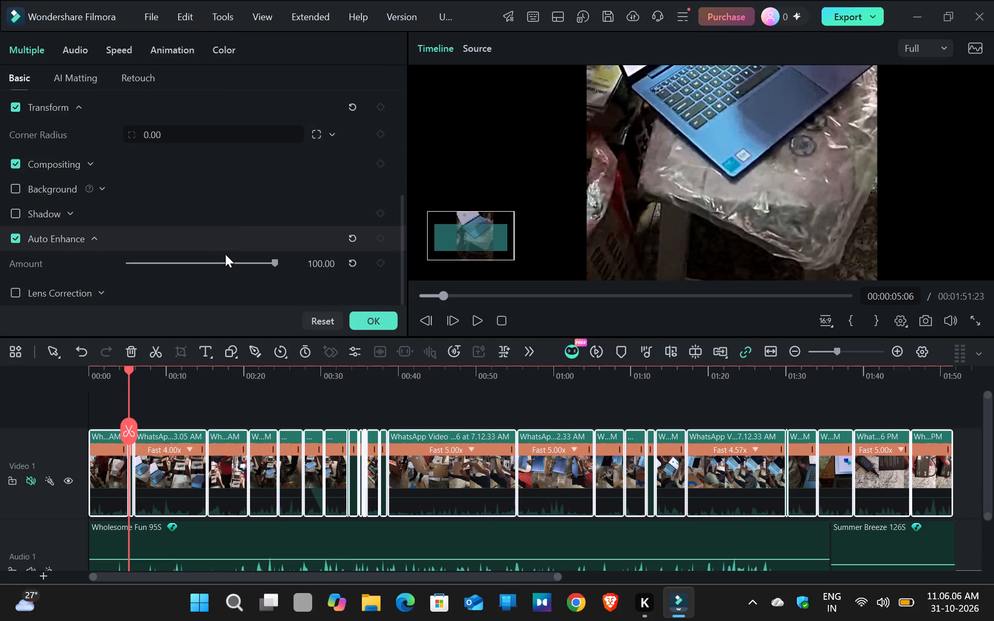
{"action": "left_click_drag", "start_coordinate": [218, 262], "coordinate": [127, 260]}
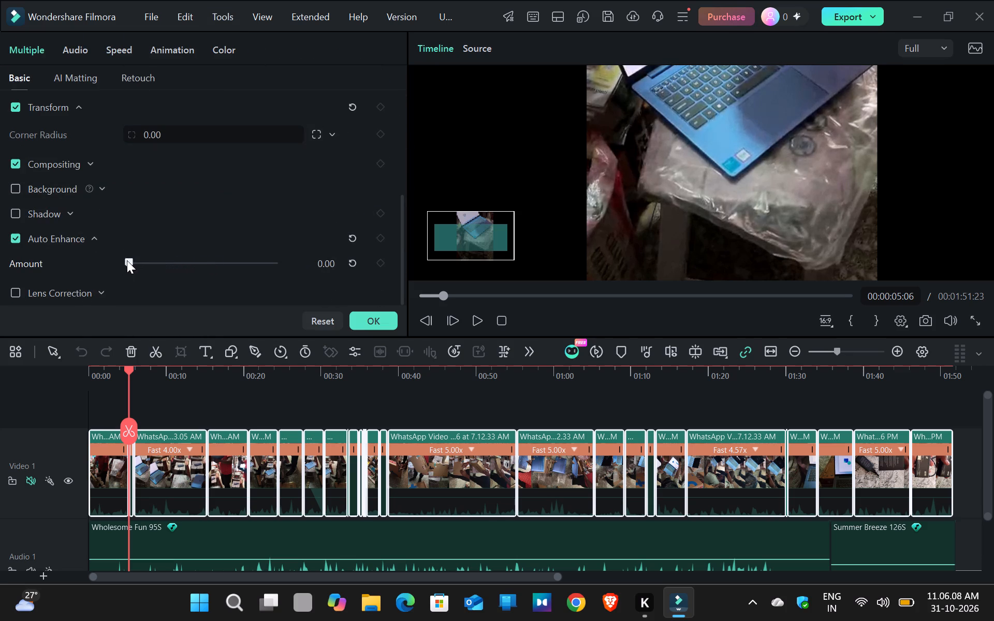
{"action": "left_click_drag", "start_coordinate": [127, 260], "coordinate": [126, 260]}
{"action": "left_click", "coordinate": [126, 260]}
{"action": "left_click_drag", "start_coordinate": [209, 260], "coordinate": [254, 260]}
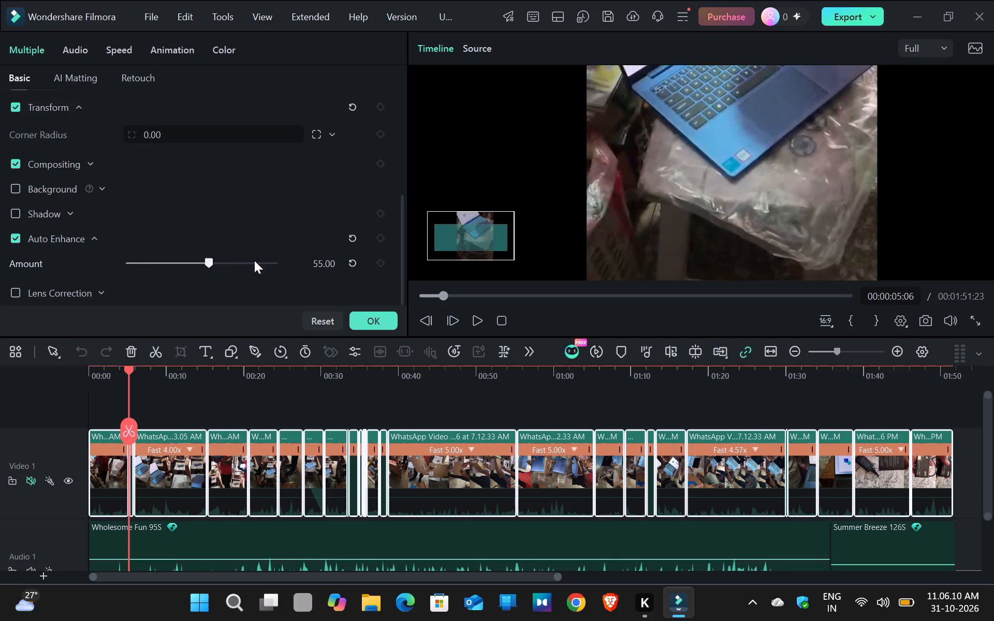
{"action": "left_click_drag", "start_coordinate": [254, 260], "coordinate": [203, 260]}
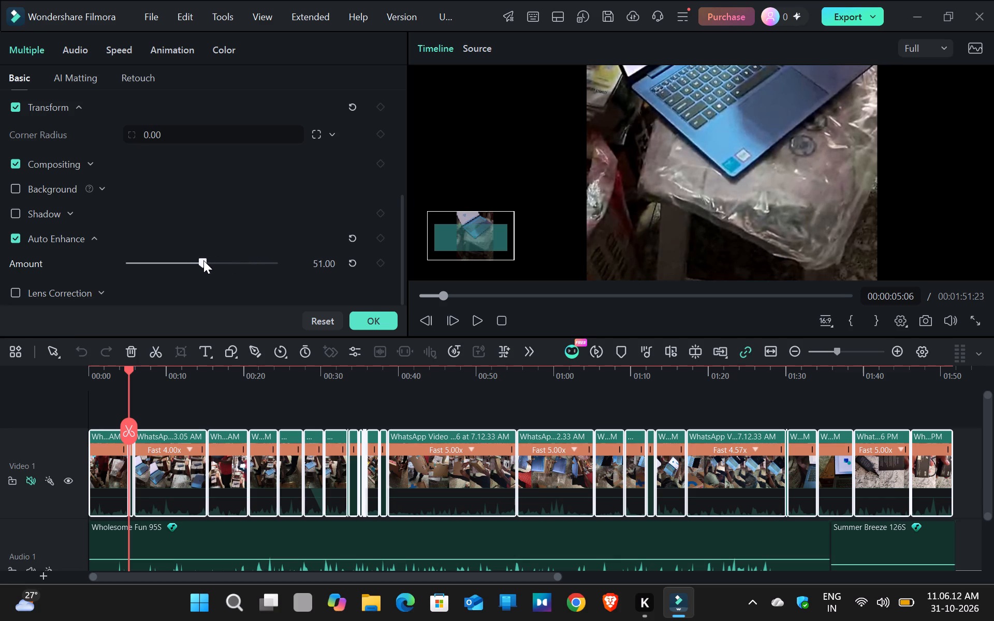
{"action": "left_click_drag", "start_coordinate": [203, 260], "coordinate": [227, 260]}
{"action": "left_click_drag", "start_coordinate": [227, 260], "coordinate": [235, 260]}
{"action": "left_click", "coordinate": [367, 317]}
Play back the enhanced video and check the Compound Clip presets in the media library.
{"action": "left_click", "coordinate": [471, 323]}
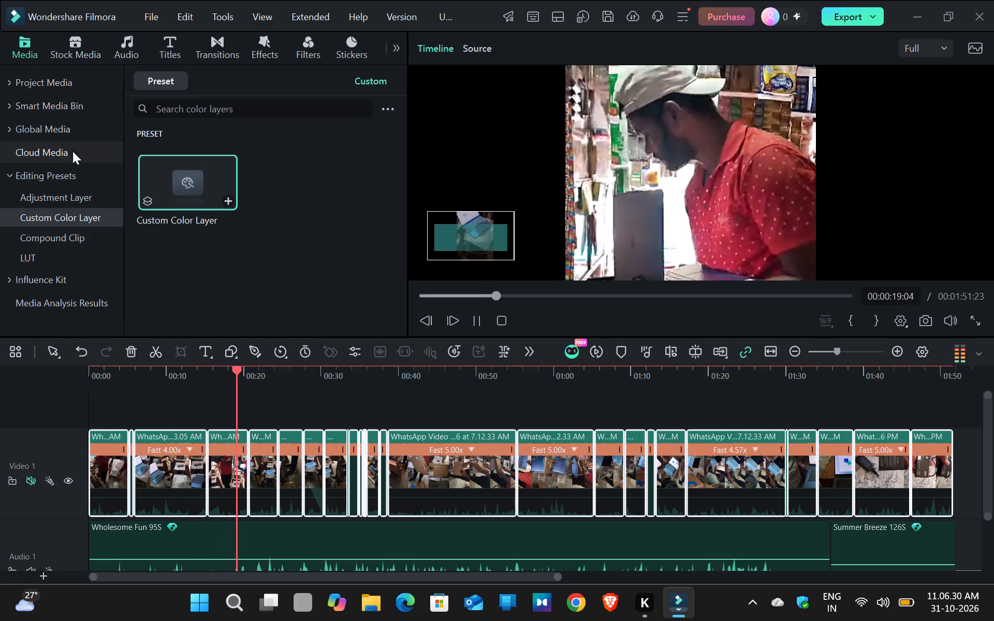
{"action": "left_click", "coordinate": [70, 232]}
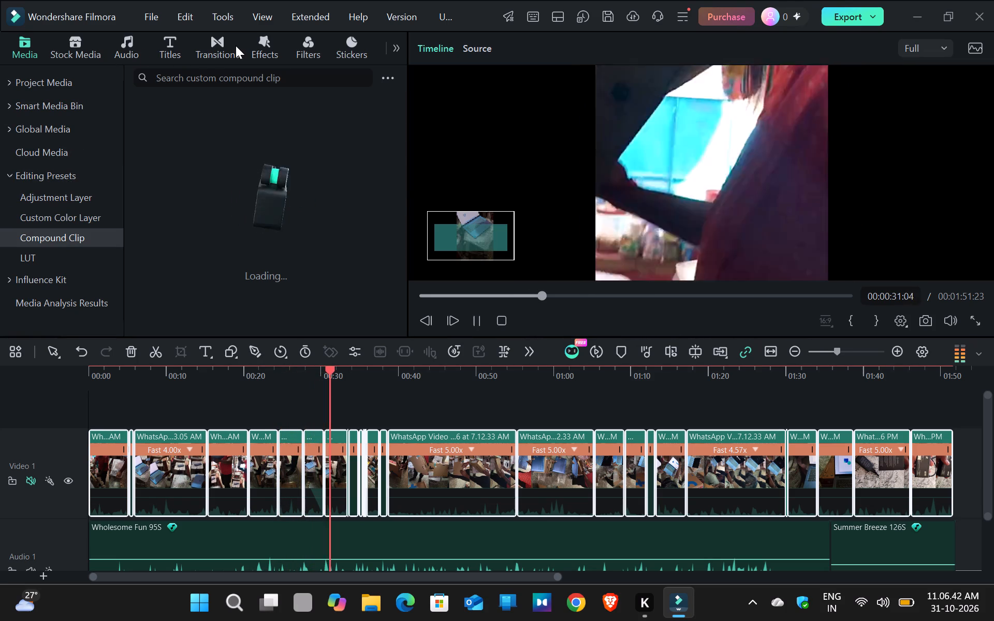
Browse the trending video effects, previewing Cinema 21:9 and Golden beam on the footage.
{"action": "left_click", "coordinate": [255, 43]}
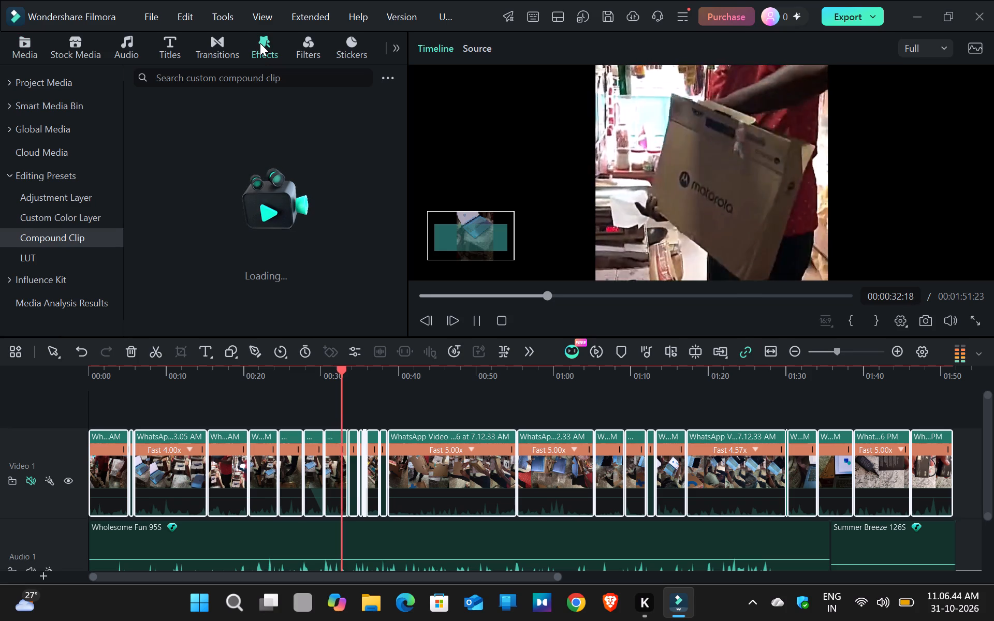
{"action": "left_click", "coordinate": [260, 43]}
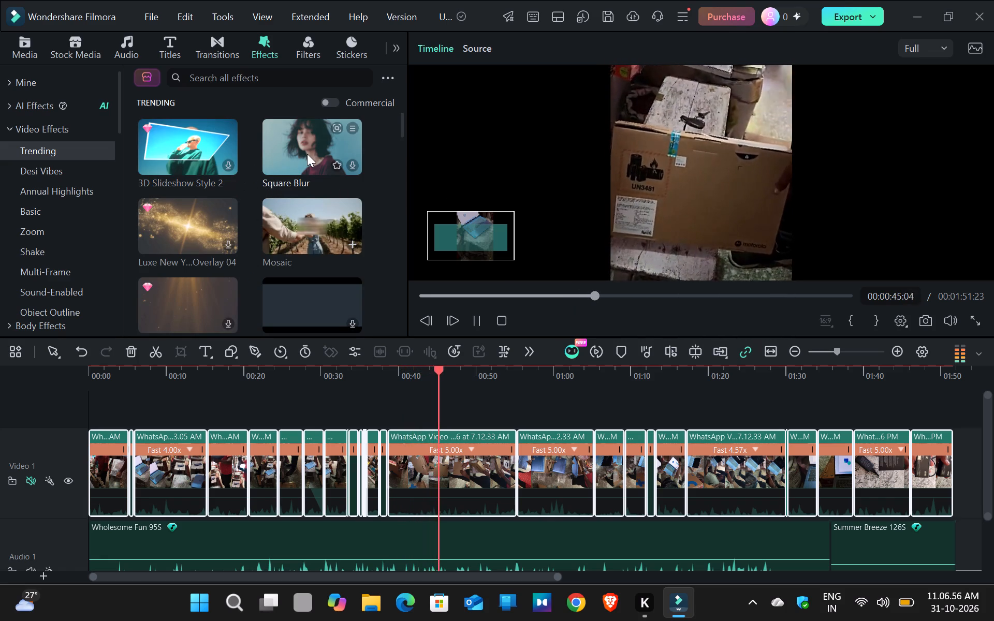
{"action": "scroll", "coordinate": [307, 154], "scroll_direction": "down", "scroll_amount": 4}
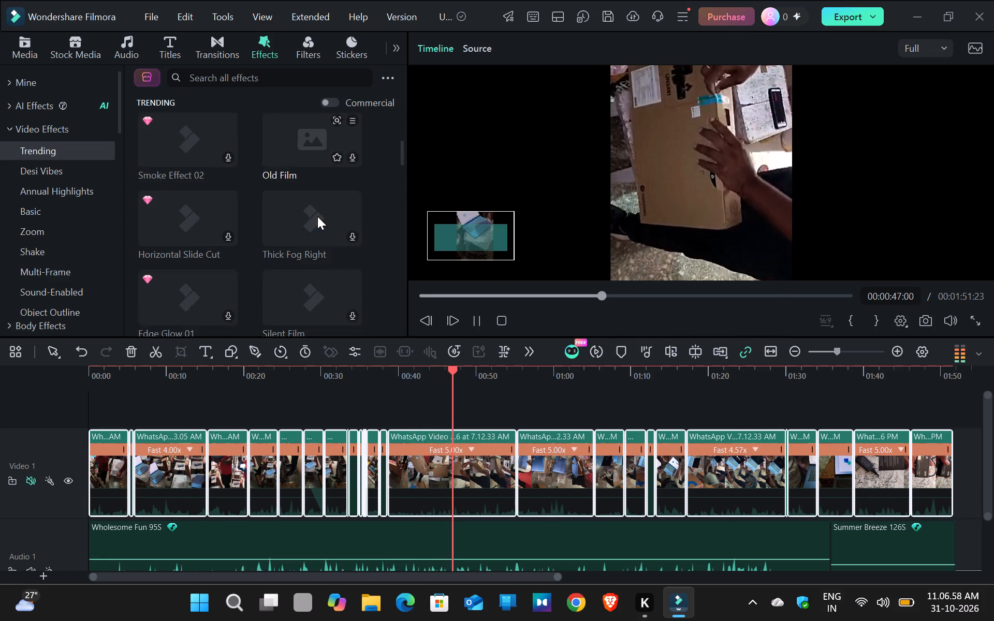
{"action": "scroll", "coordinate": [316, 213], "scroll_direction": "up", "scroll_amount": 4}
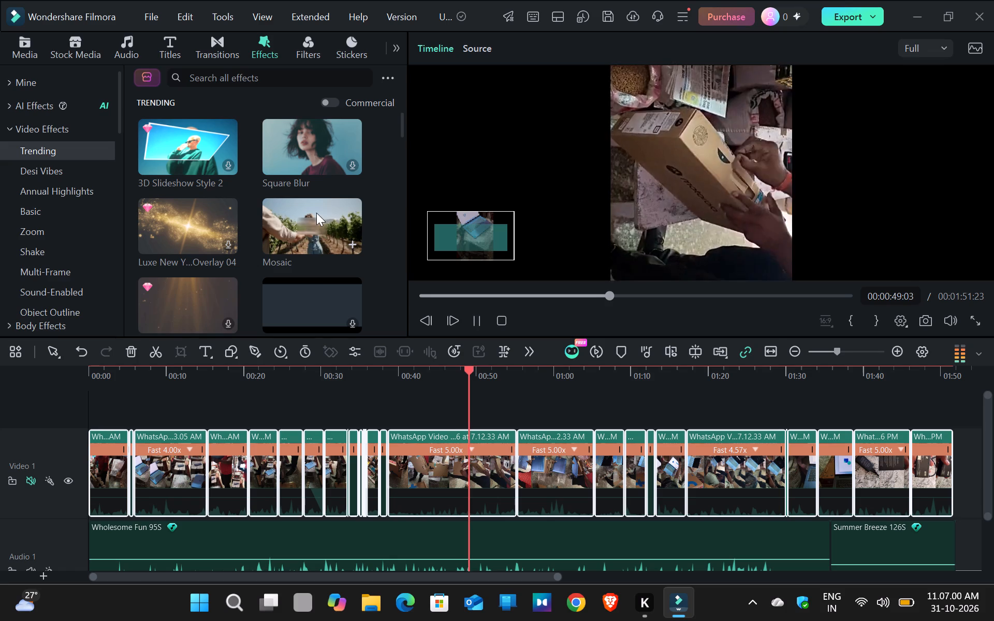
{"action": "left_click", "coordinate": [313, 295]}
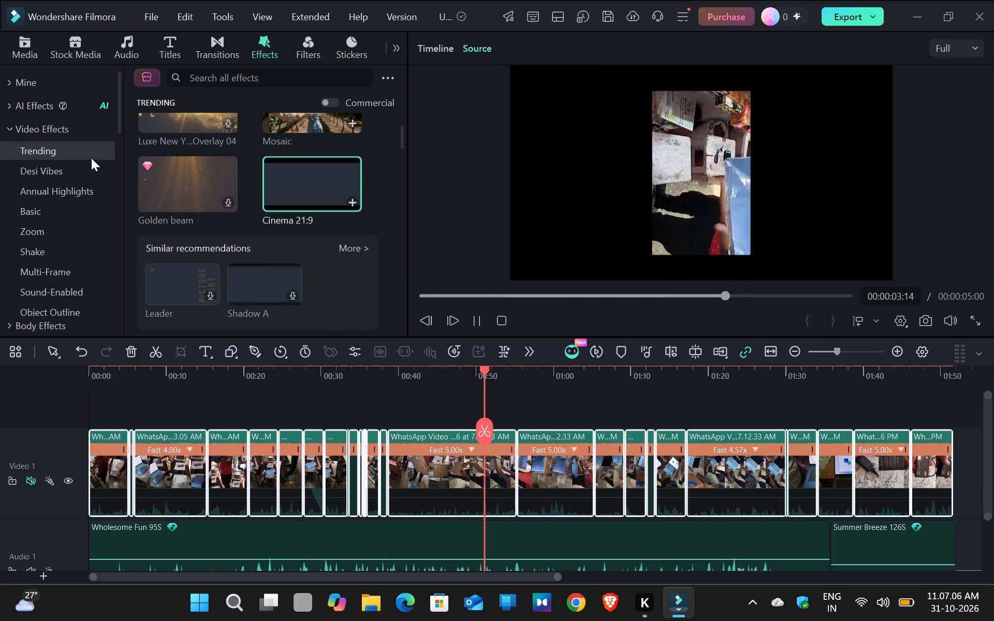
{"action": "left_click", "coordinate": [171, 192]}
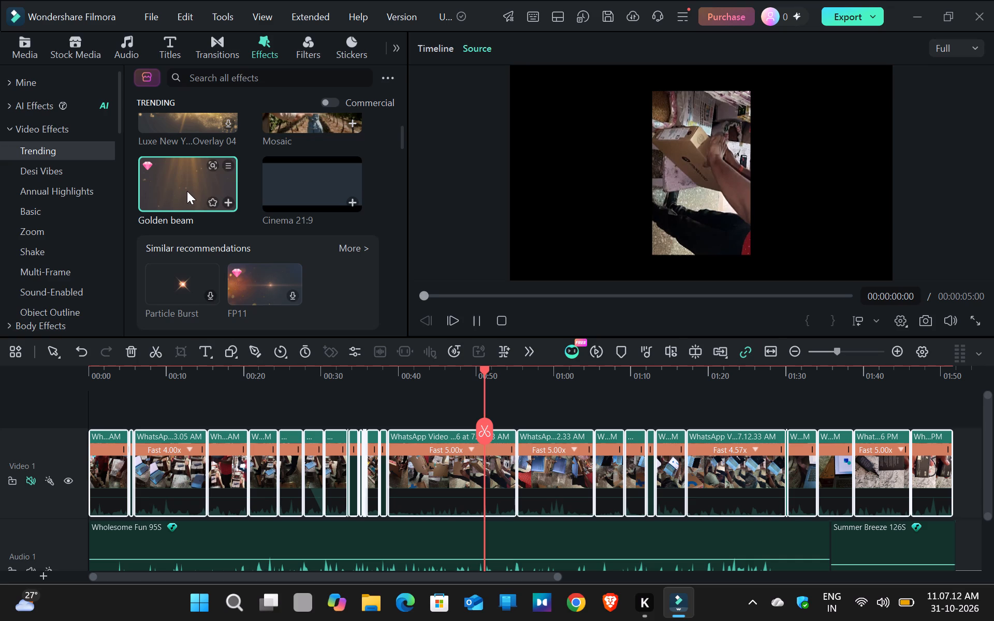
{"action": "scroll", "coordinate": [263, 194], "scroll_direction": "down", "scroll_amount": 2}
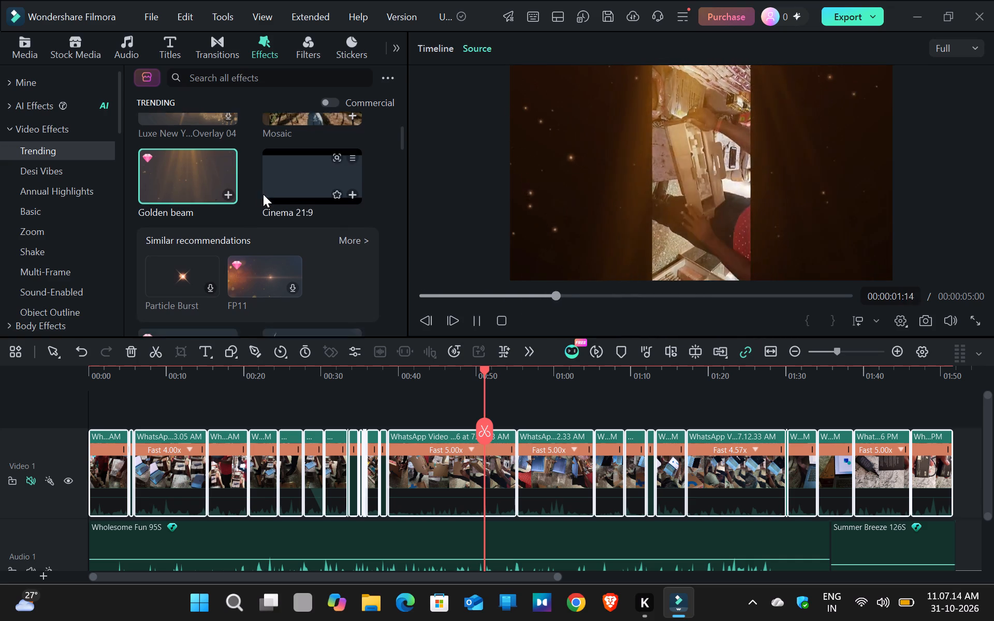
{"action": "scroll", "coordinate": [263, 194], "scroll_direction": "down", "scroll_amount": 4}
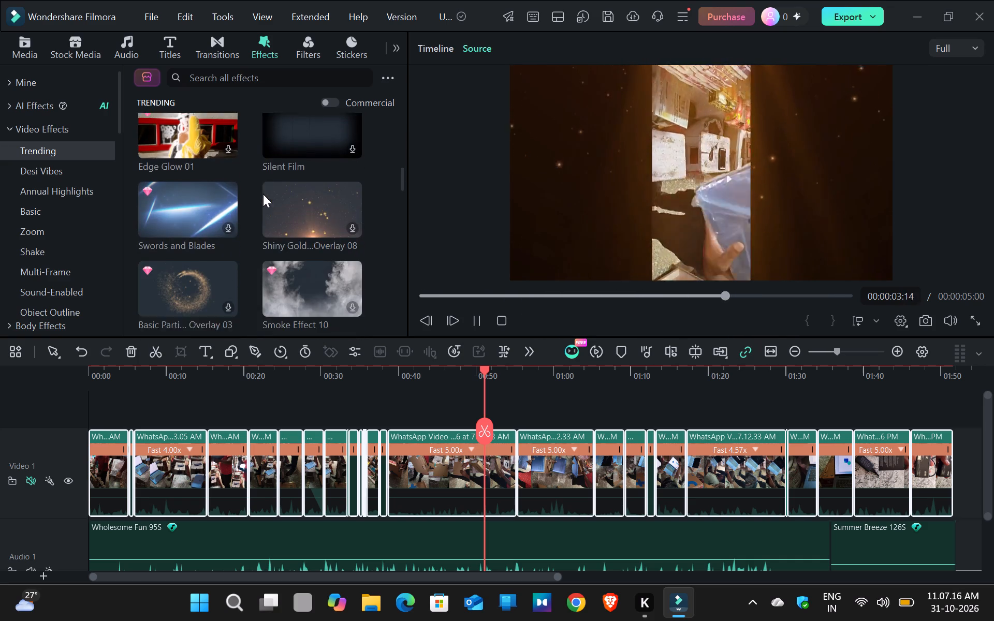
{"action": "left_click", "coordinate": [61, 123]}
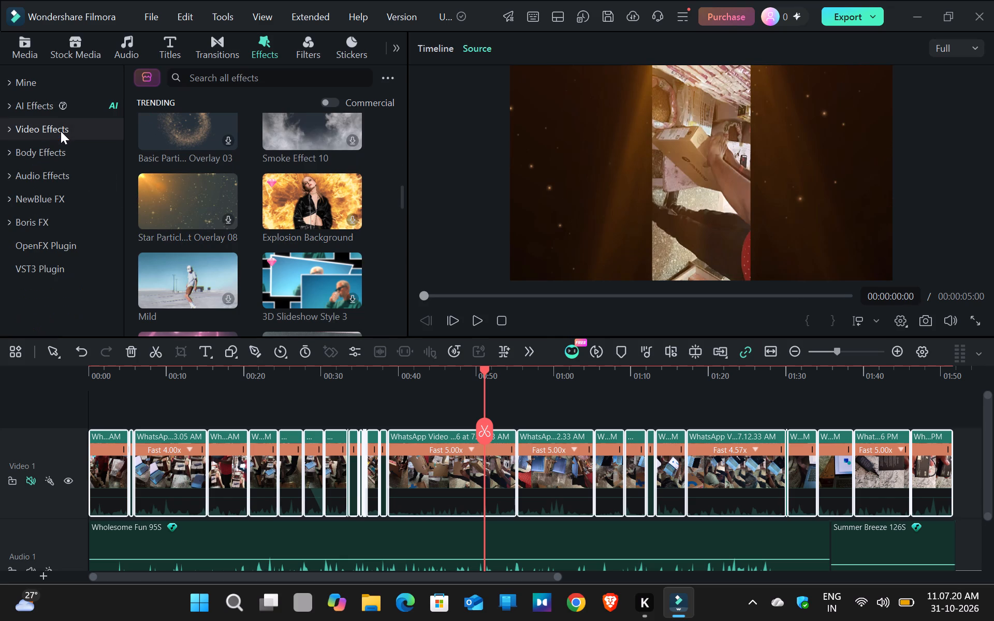
{"action": "left_click", "coordinate": [61, 131]}
{"action": "scroll", "coordinate": [268, 150], "scroll_direction": "down", "scroll_amount": 3}
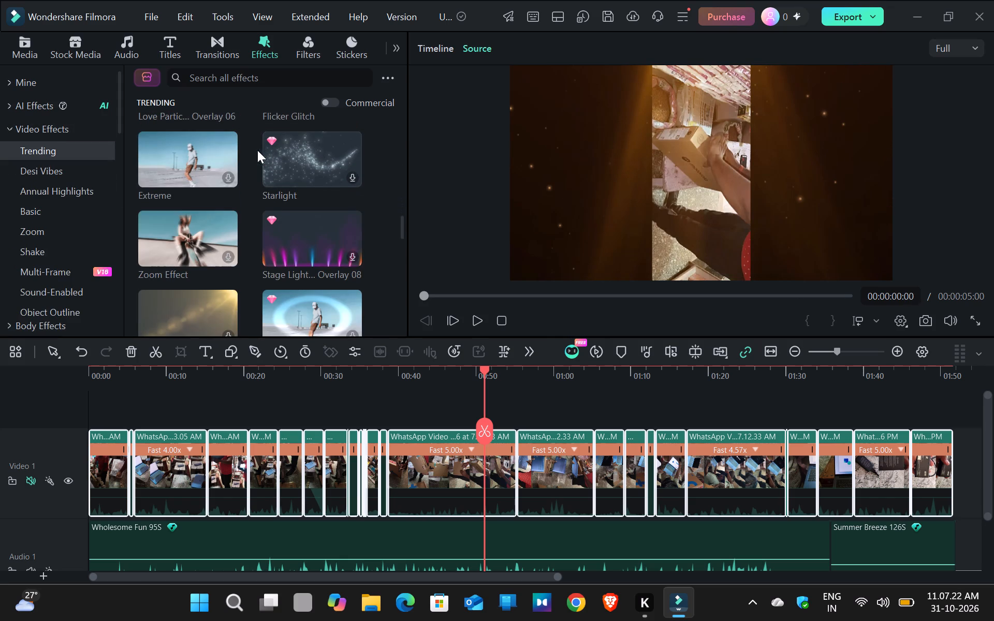
Search the effects for "opening", apply Horizontal Open to the first Video 1 clip, and play it back from the start.
{"action": "left_click", "coordinate": [264, 73]}
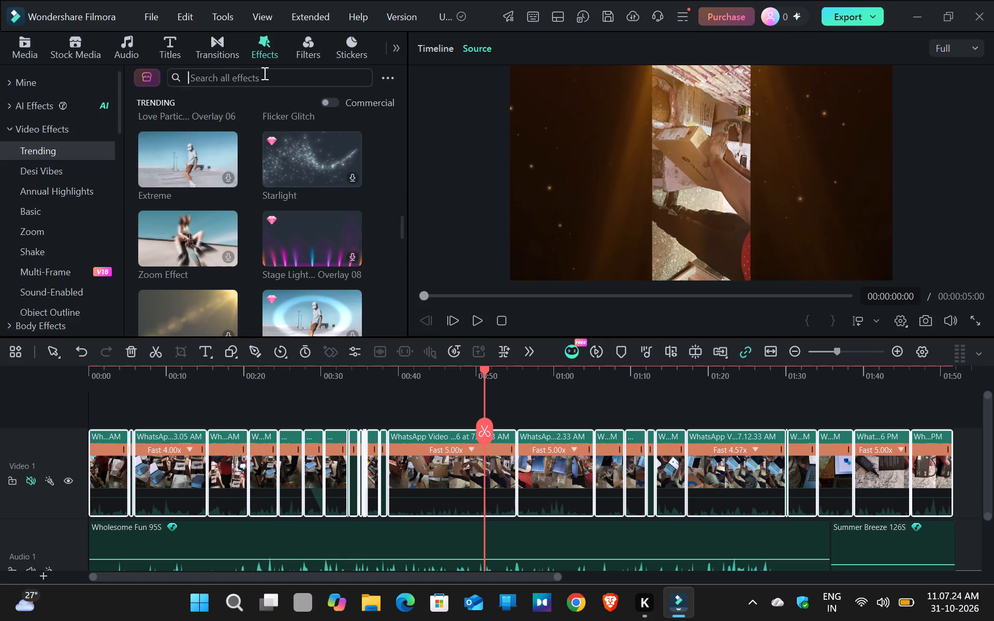
{"action": "type", "text": "open"}
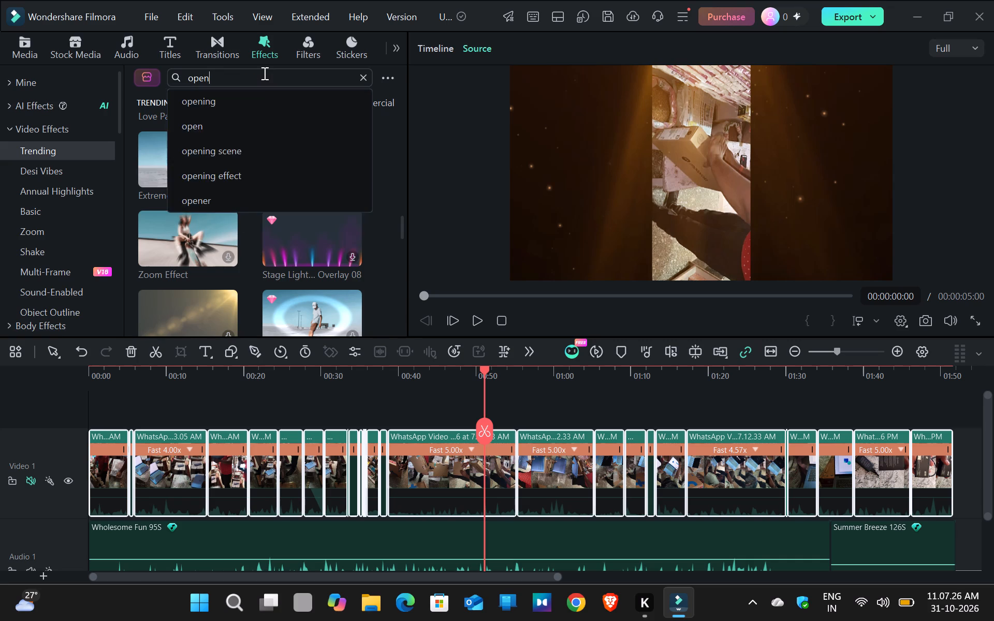
{"action": "left_click", "coordinate": [254, 100]}
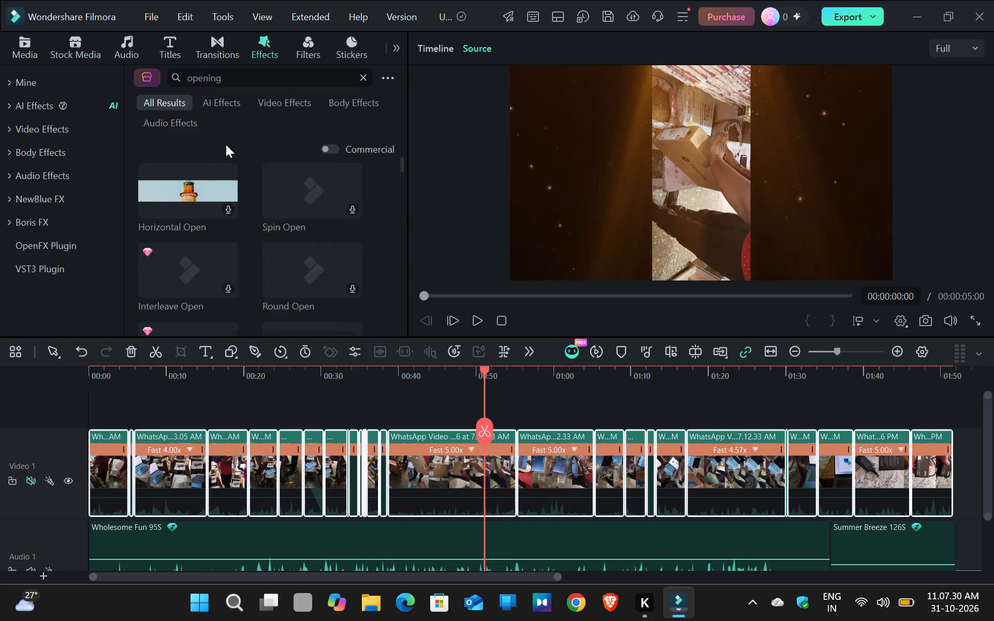
{"action": "left_click", "coordinate": [185, 194]}
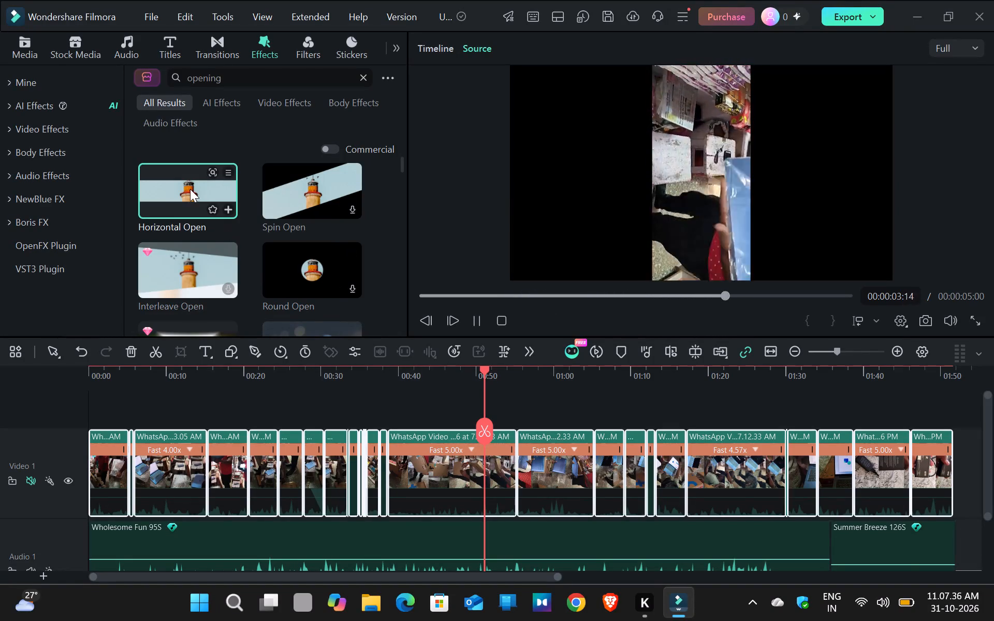
{"action": "left_click_drag", "start_coordinate": [190, 189], "coordinate": [77, 474]}
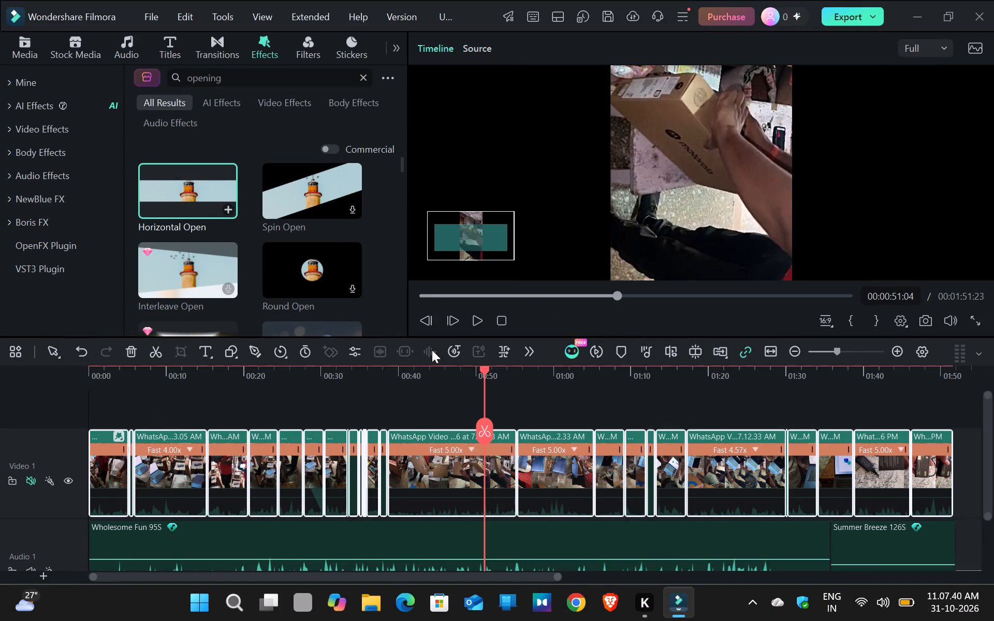
{"action": "left_click", "coordinate": [502, 317]}
{"action": "left_click", "coordinate": [475, 317]}
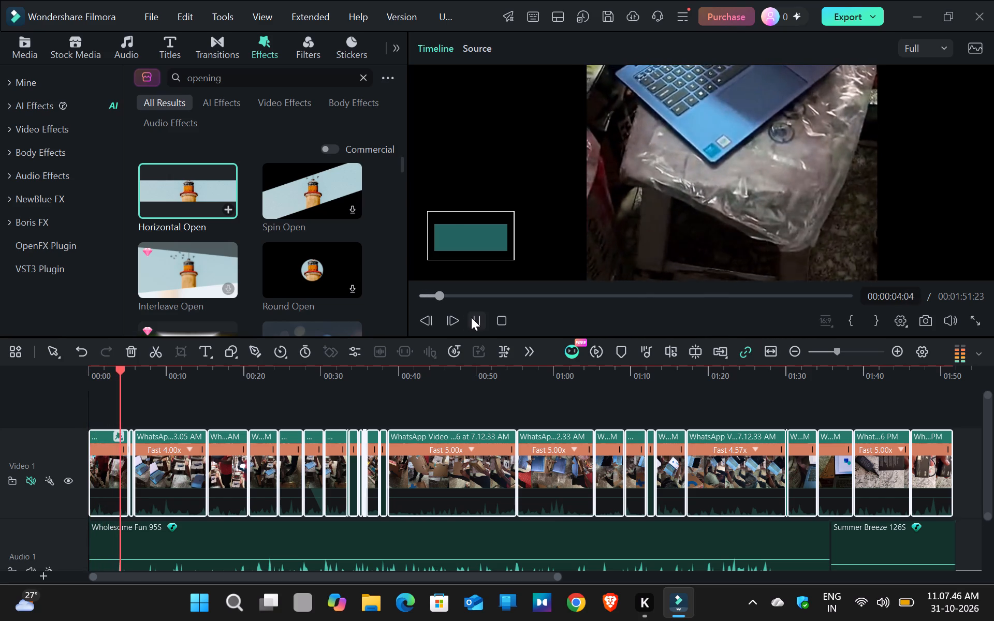
{"action": "left_click", "coordinate": [471, 317]}
Add the Spin Open effect to the first Video 1 clip and play it back from the start.
{"action": "left_click", "coordinate": [286, 208]}
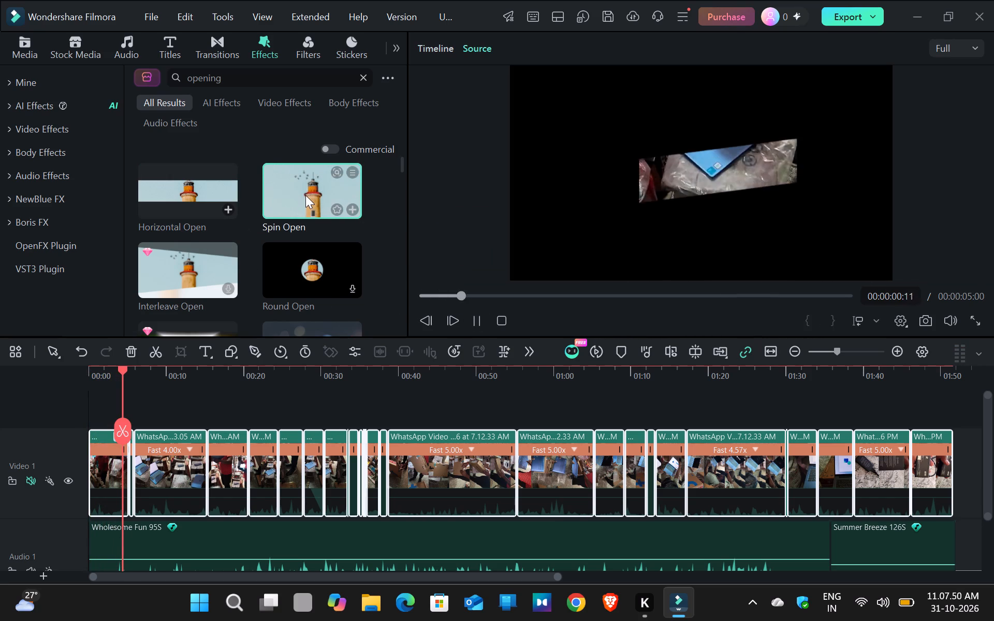
{"action": "left_click_drag", "start_coordinate": [305, 195], "coordinate": [281, 224]}
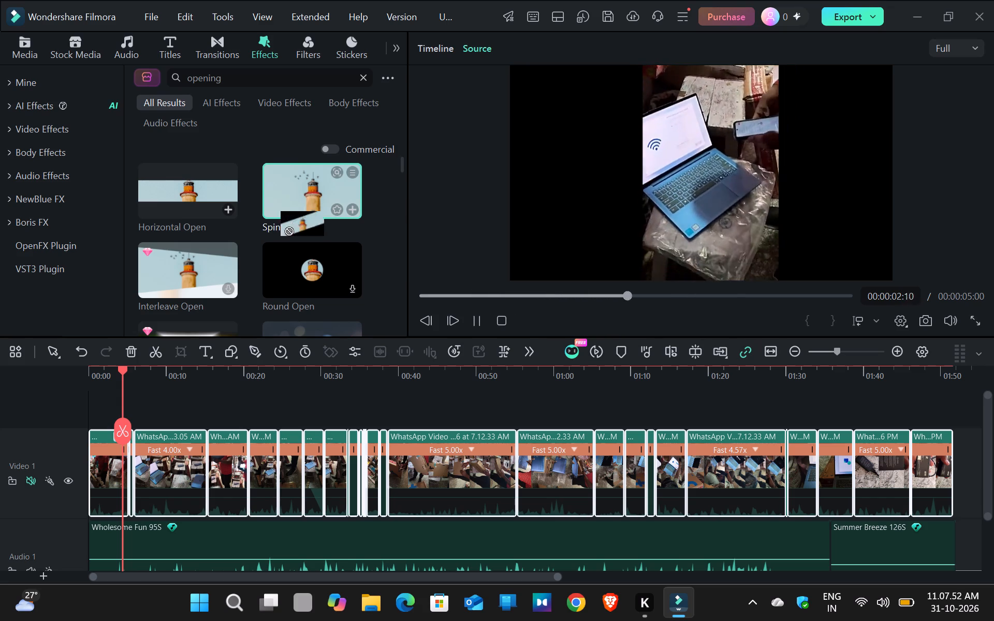
{"action": "left_click_drag", "start_coordinate": [281, 224], "coordinate": [74, 465]}
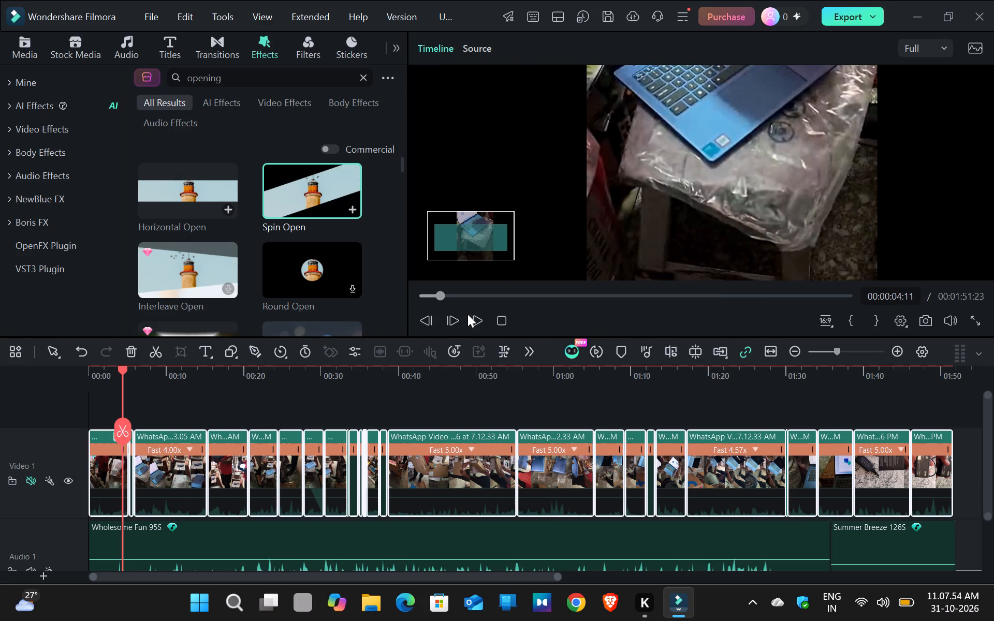
{"action": "left_click", "coordinate": [467, 314]}
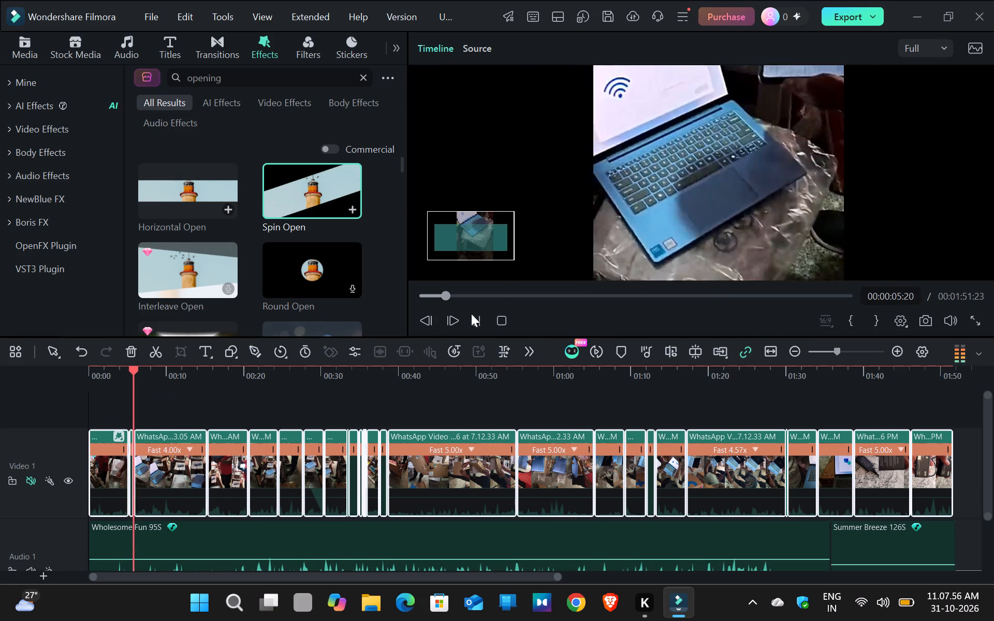
{"action": "left_click", "coordinate": [500, 314]}
{"action": "left_click", "coordinate": [484, 314]}
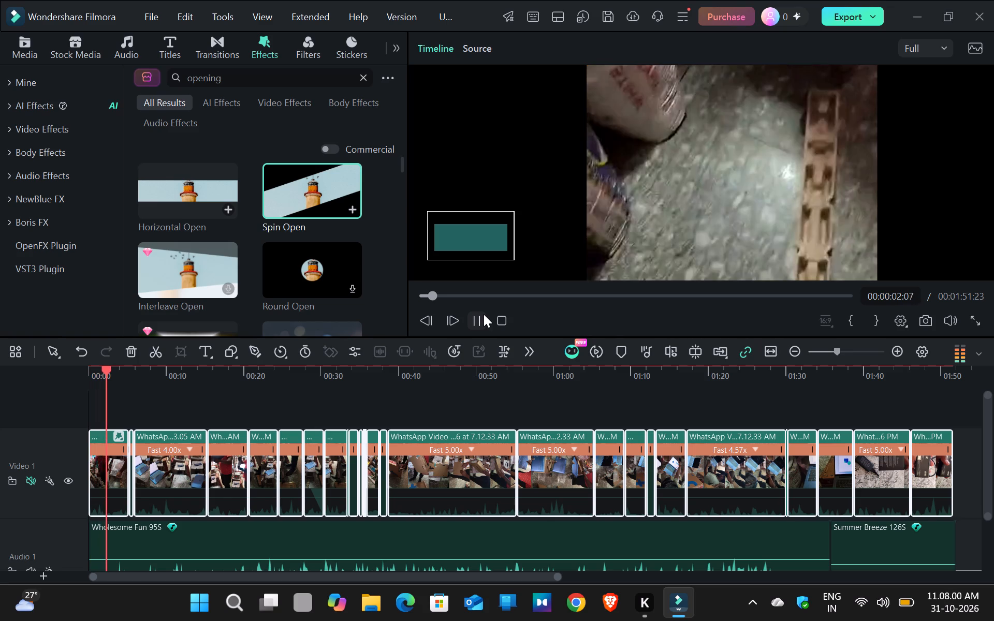
Open the Spin Open settings of the first Video 1 clip, reset them, and close the clip's properties.
{"action": "left_click", "coordinate": [111, 482]}
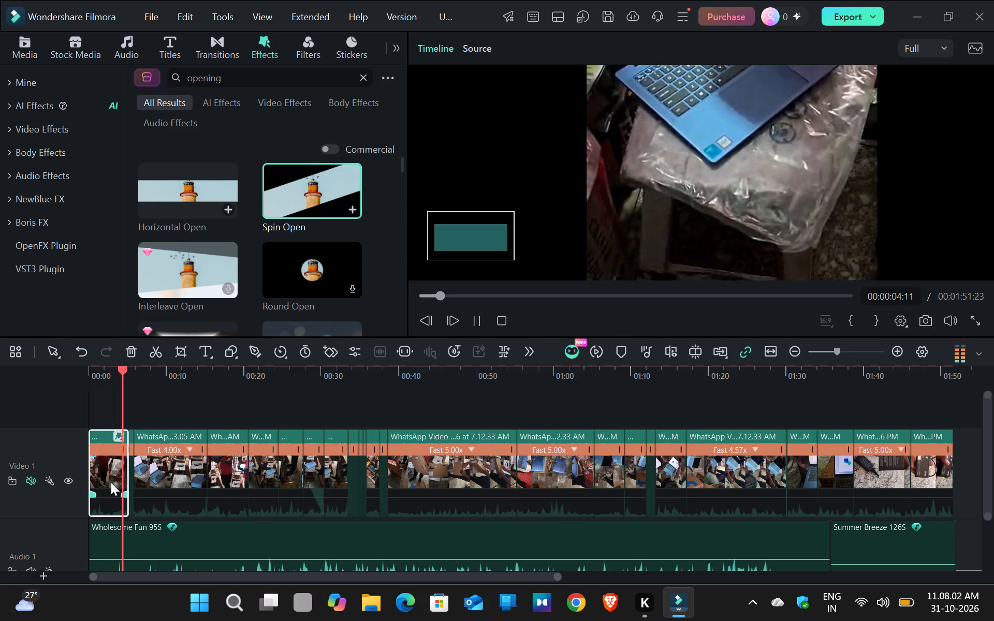
{"action": "left_click", "coordinate": [113, 432]}
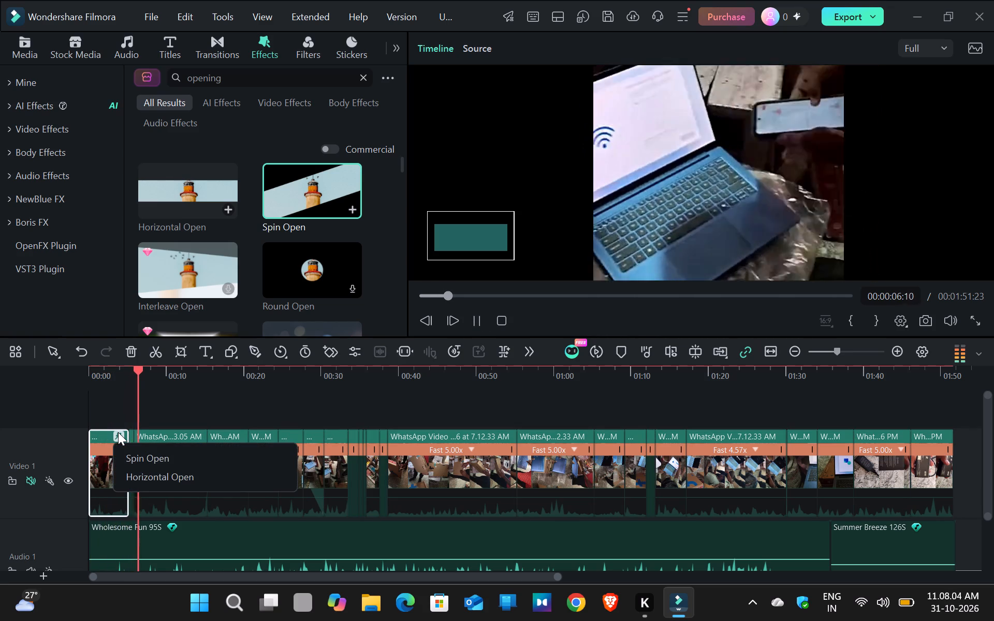
{"action": "left_click", "coordinate": [159, 454]}
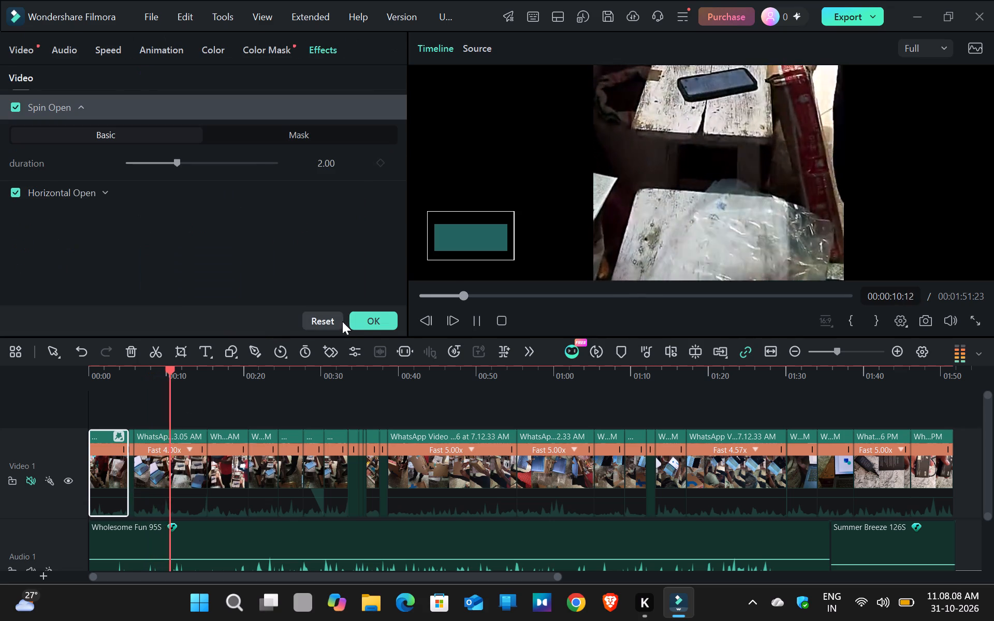
{"action": "left_click", "coordinate": [323, 324]}
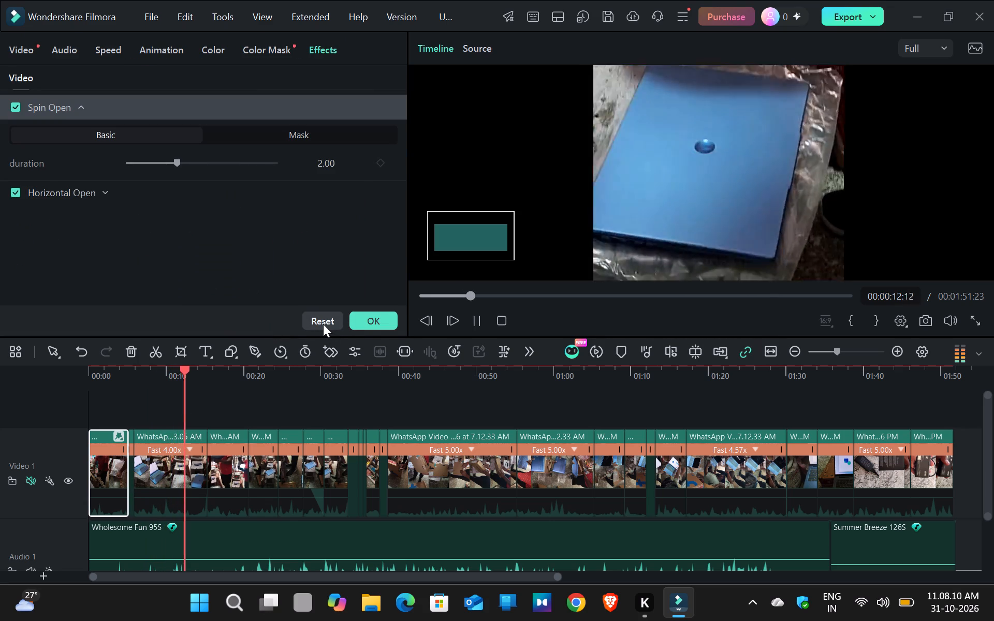
{"action": "left_click", "coordinate": [352, 321]}
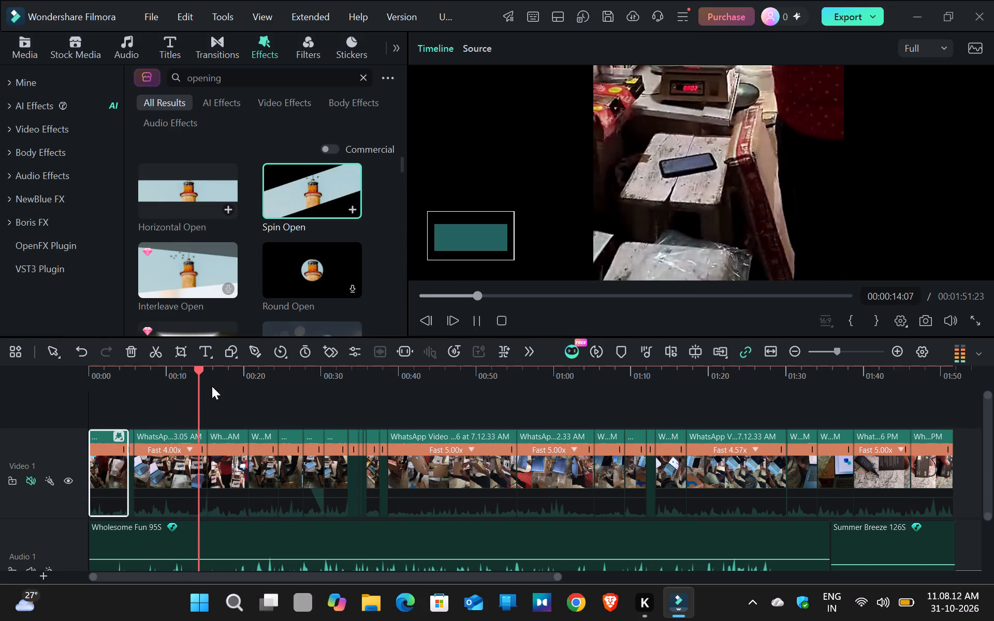
Replay the opening with its effects and look over the video and music tracks on the fitted timeline.
{"action": "left_click_drag", "start_coordinate": [202, 371], "coordinate": [103, 382]}
{"action": "left_click_drag", "start_coordinate": [87, 383], "coordinate": [75, 383]}
{"action": "scroll", "coordinate": [209, 425], "scroll_direction": "down", "scroll_amount": 2}
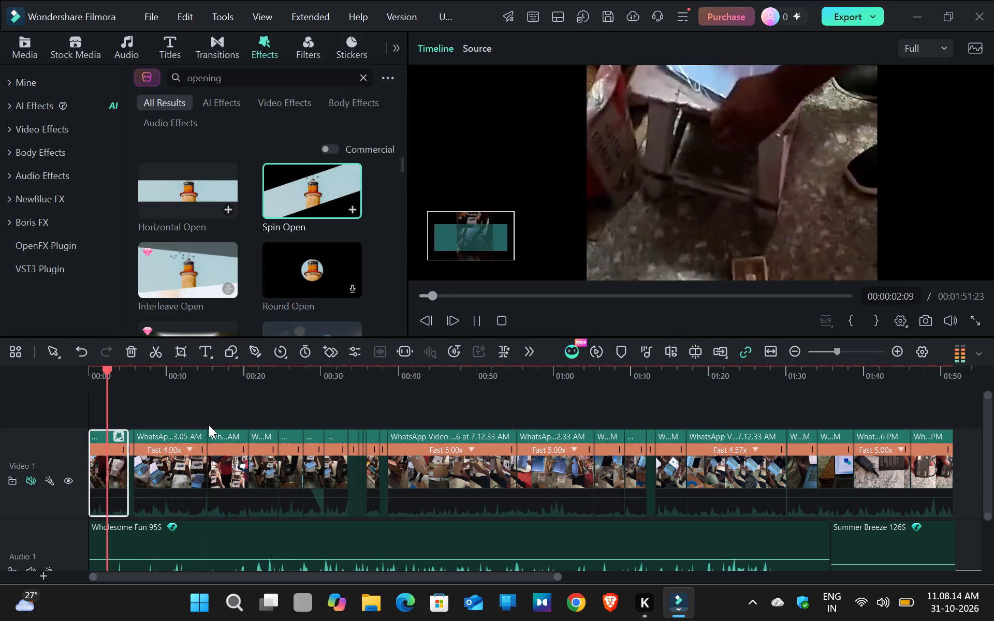
{"action": "scroll", "coordinate": [209, 425], "scroll_direction": "down", "scroll_amount": 2}
{"action": "scroll", "coordinate": [202, 426], "scroll_direction": "up", "scroll_amount": 3}
{"action": "scroll", "coordinate": [788, 423], "scroll_direction": "down", "scroll_amount": 2}
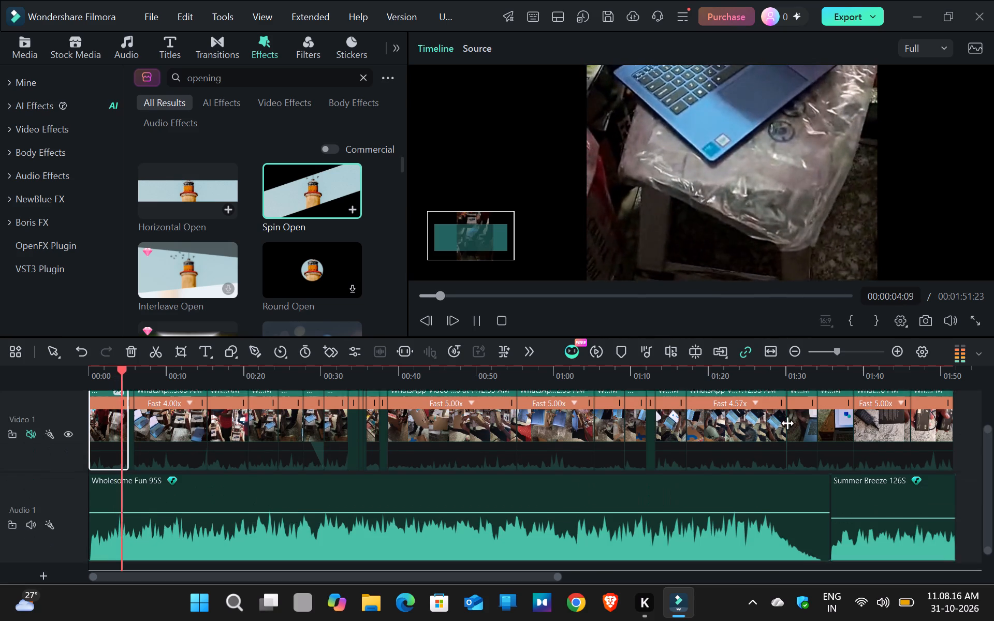
{"action": "scroll", "coordinate": [786, 423], "scroll_direction": "up", "scroll_amount": 1}
{"action": "left_click", "coordinate": [772, 352]}
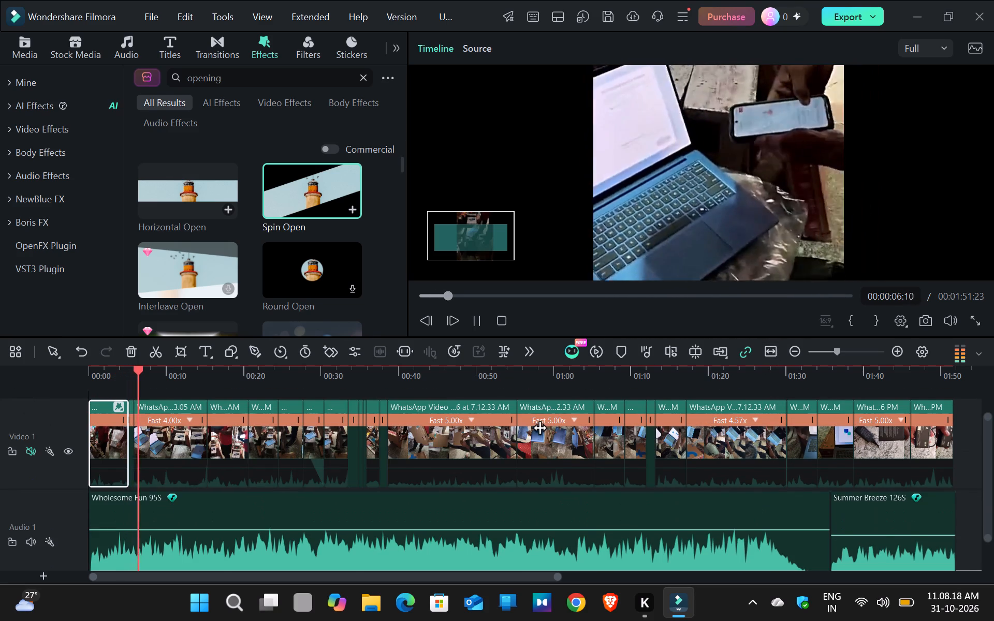
{"action": "scroll", "coordinate": [449, 455], "scroll_direction": "up", "scroll_amount": 2}
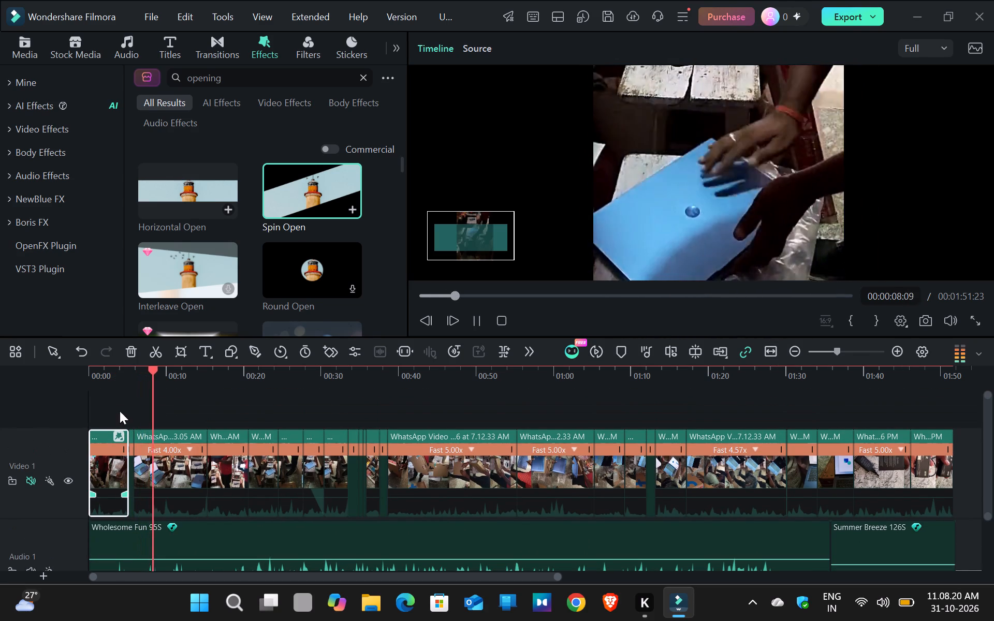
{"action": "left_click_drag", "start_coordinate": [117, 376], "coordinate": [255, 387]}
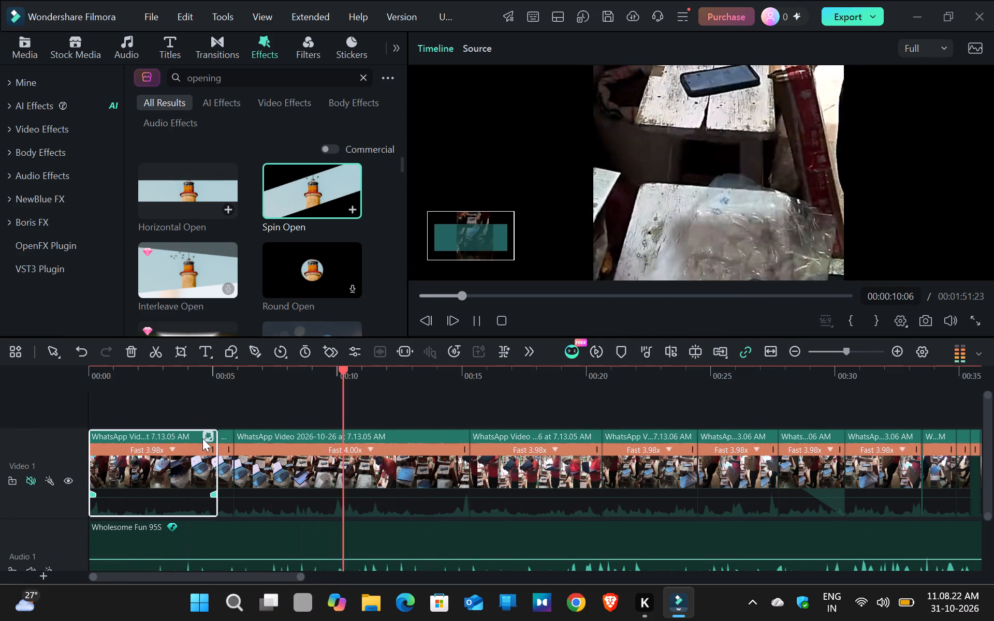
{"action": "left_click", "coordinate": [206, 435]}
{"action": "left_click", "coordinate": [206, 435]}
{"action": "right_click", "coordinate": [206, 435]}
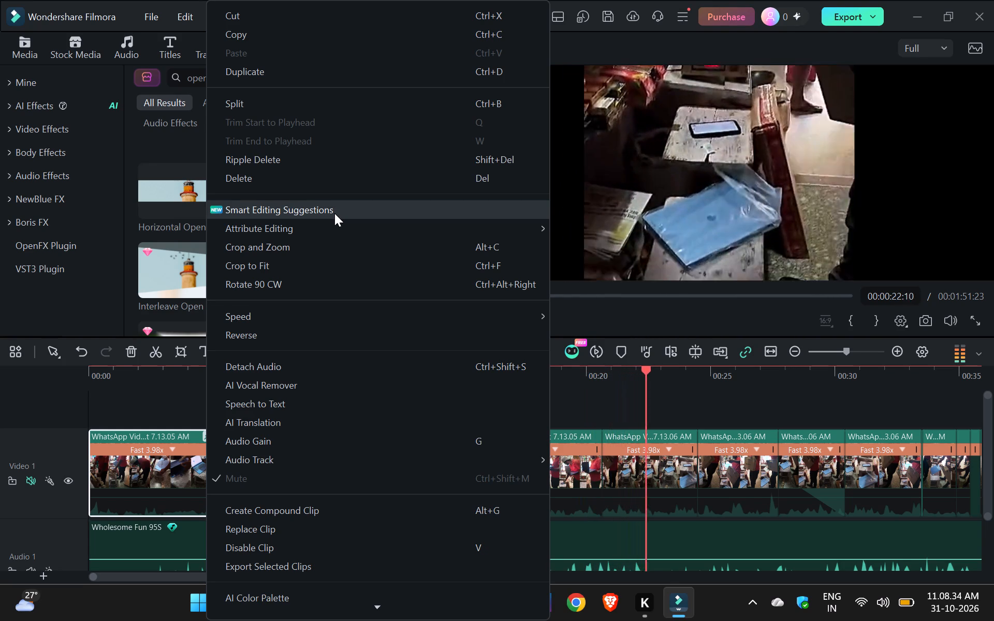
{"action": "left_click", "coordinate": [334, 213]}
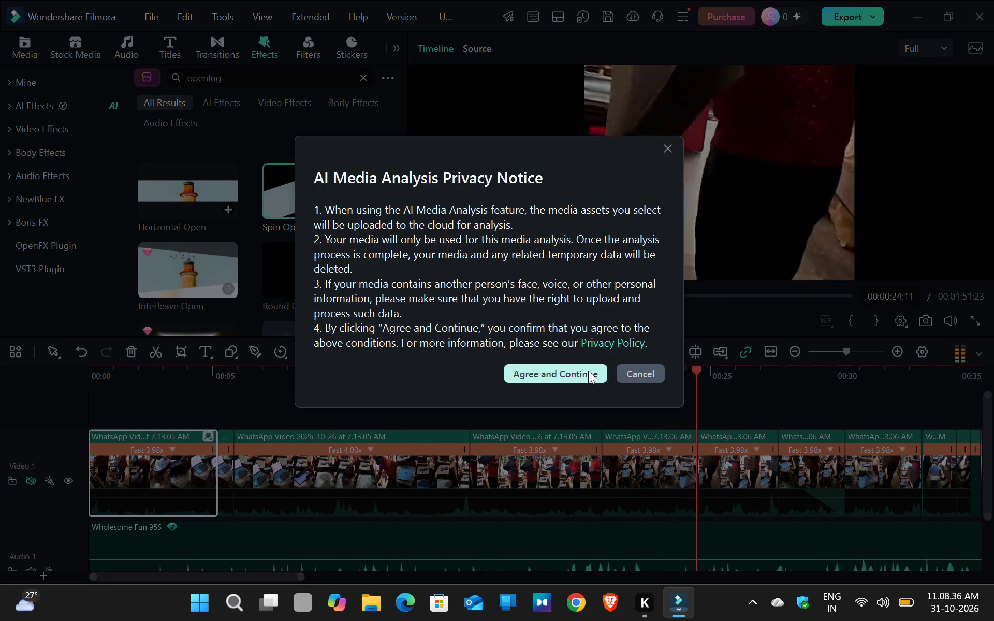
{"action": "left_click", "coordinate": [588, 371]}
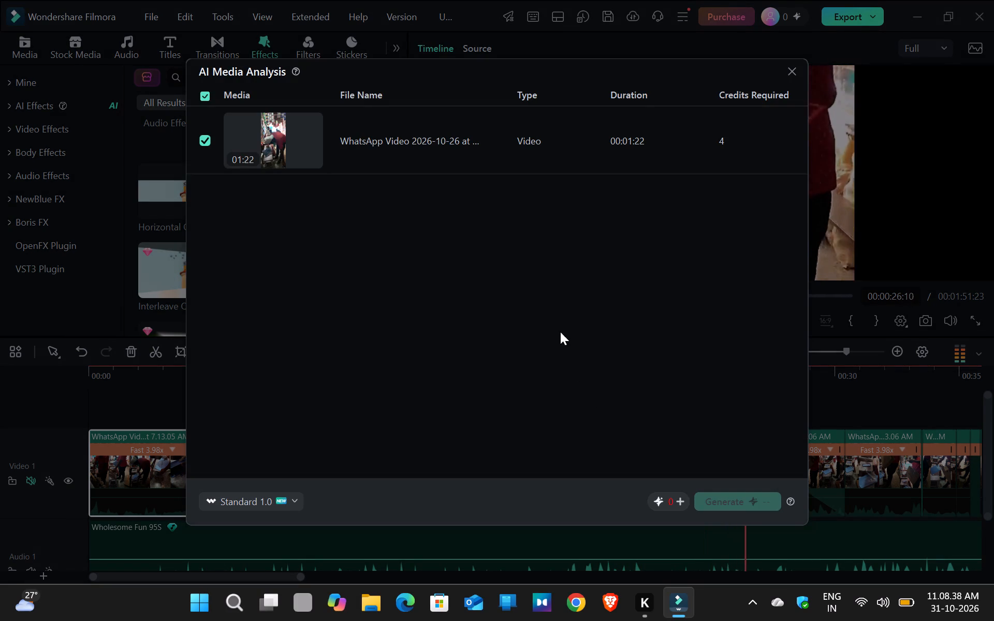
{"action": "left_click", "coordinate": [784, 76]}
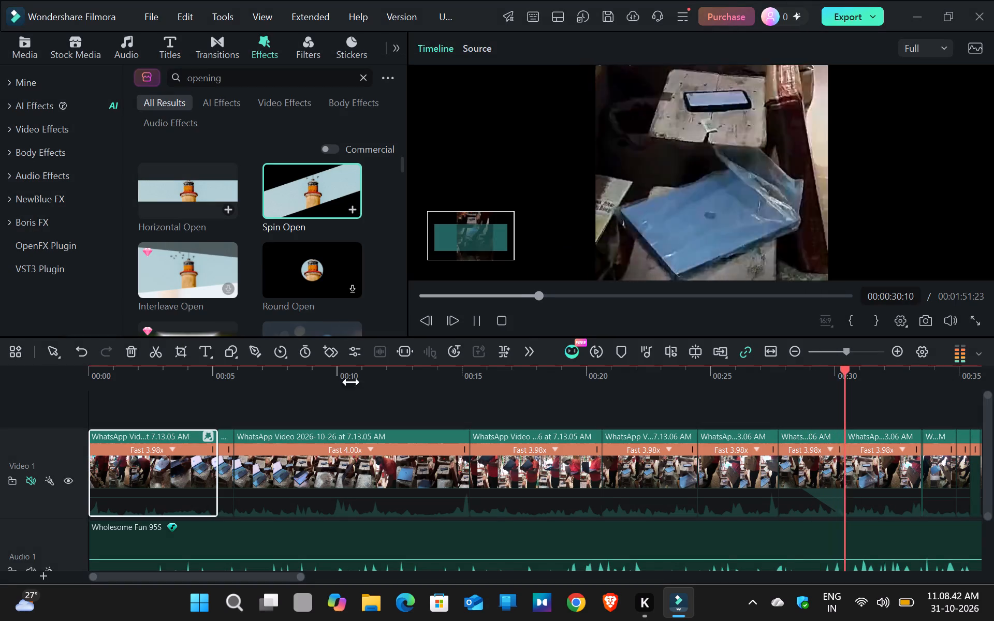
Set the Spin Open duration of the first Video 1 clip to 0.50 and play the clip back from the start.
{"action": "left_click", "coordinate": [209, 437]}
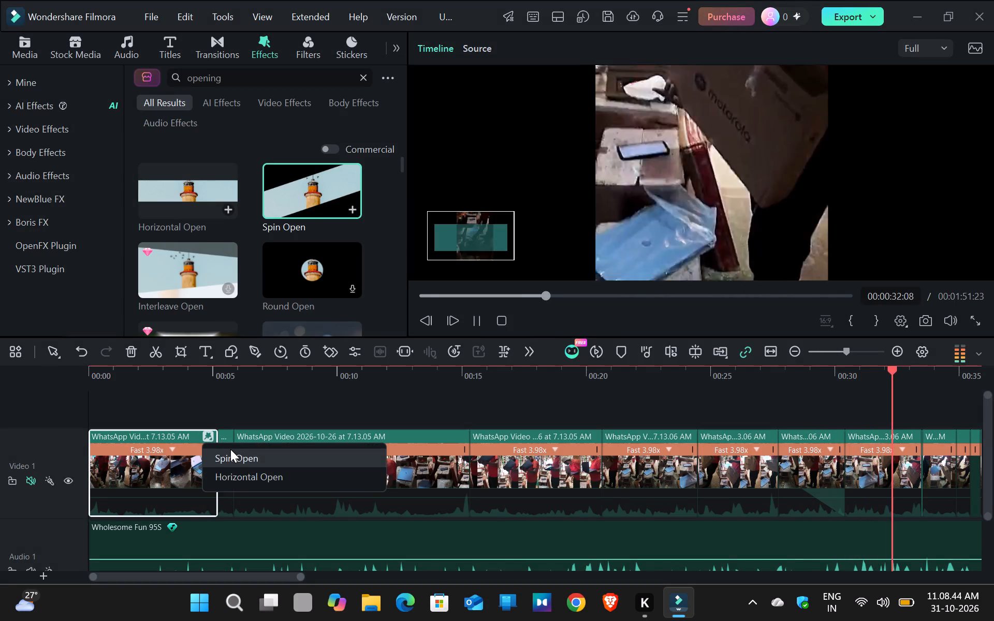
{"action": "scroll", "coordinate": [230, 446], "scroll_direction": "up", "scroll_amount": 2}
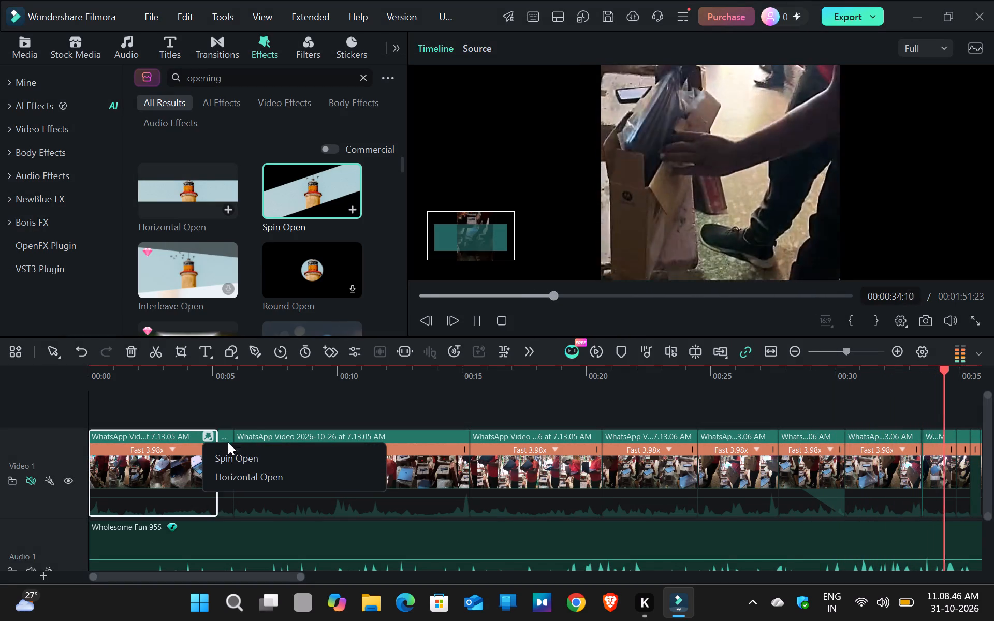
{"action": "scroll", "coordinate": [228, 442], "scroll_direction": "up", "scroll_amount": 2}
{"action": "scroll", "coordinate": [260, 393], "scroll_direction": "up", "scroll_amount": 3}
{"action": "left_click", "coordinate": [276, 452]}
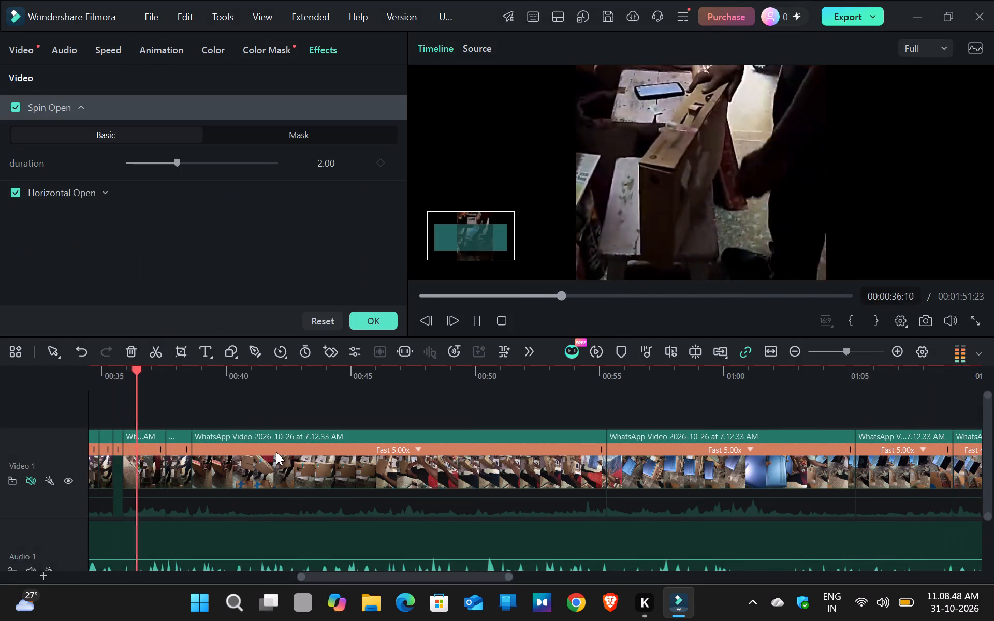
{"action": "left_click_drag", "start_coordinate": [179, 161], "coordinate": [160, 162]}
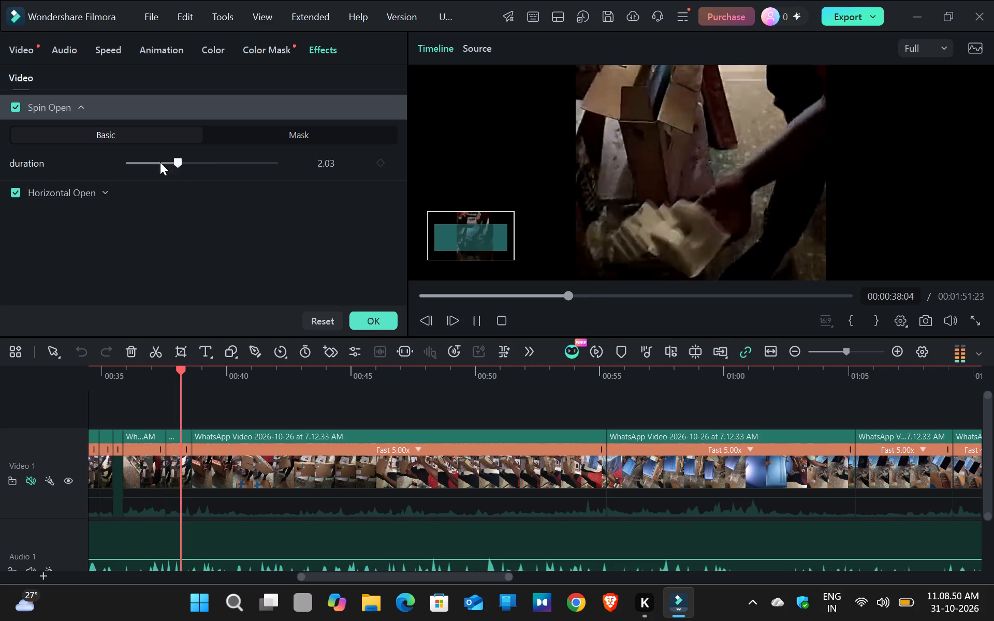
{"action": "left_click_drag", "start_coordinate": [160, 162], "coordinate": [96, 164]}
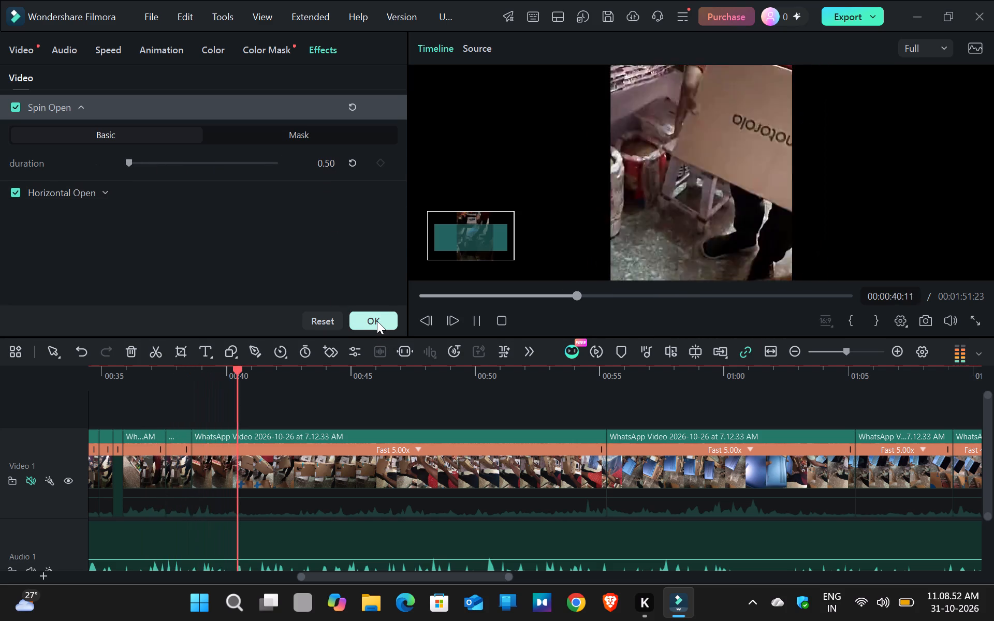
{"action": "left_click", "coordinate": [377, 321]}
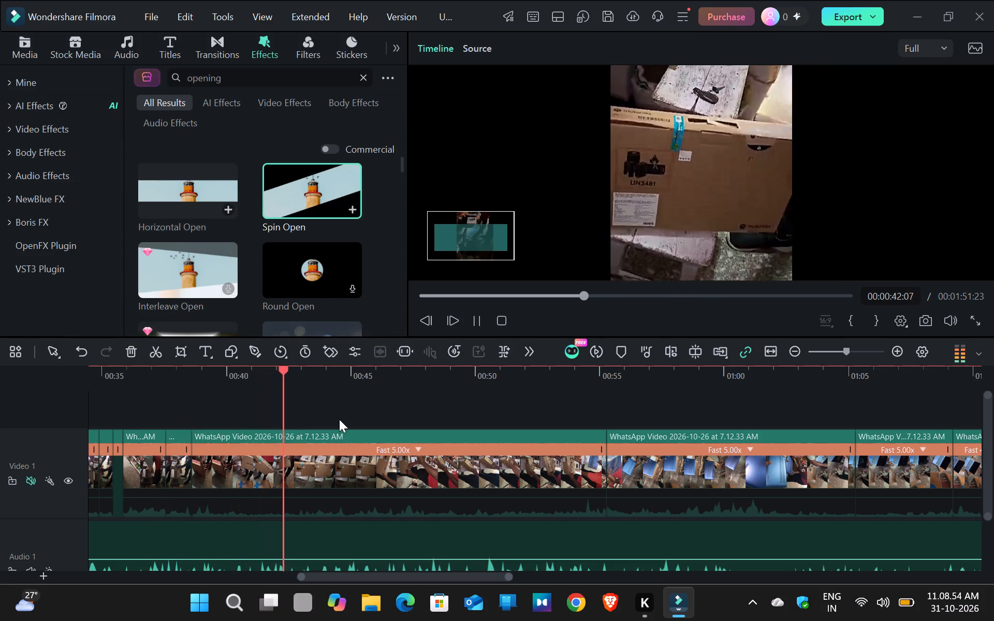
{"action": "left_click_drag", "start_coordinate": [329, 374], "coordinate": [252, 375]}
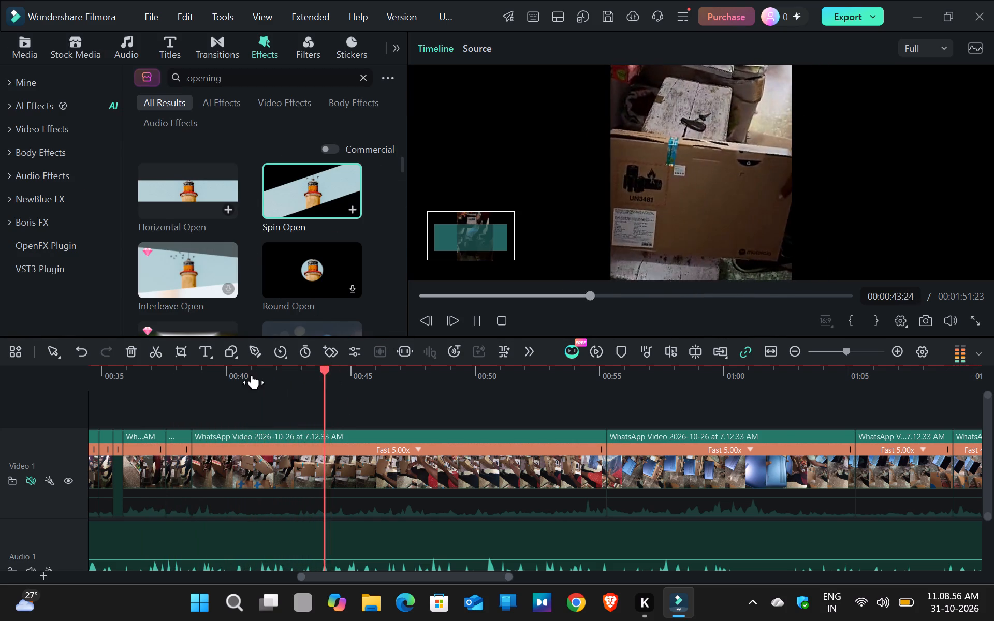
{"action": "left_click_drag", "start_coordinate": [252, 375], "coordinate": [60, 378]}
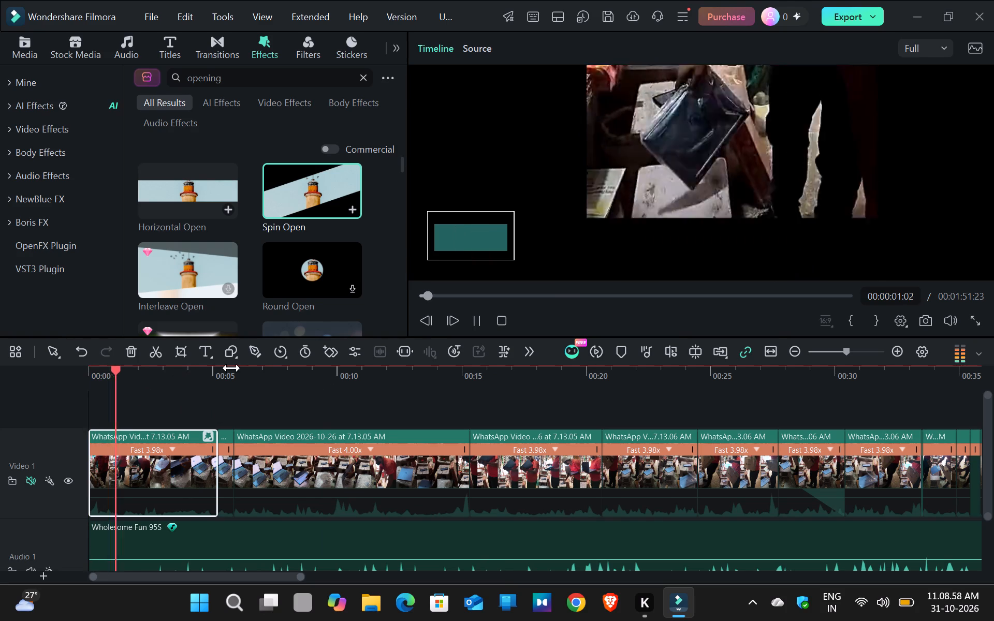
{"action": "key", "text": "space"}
Turn off Horizontal Open on the first Video 1 clip and reset its Spin Open duration to 2.00.
{"action": "scroll", "coordinate": [378, 393], "scroll_direction": "down", "scroll_amount": 6}
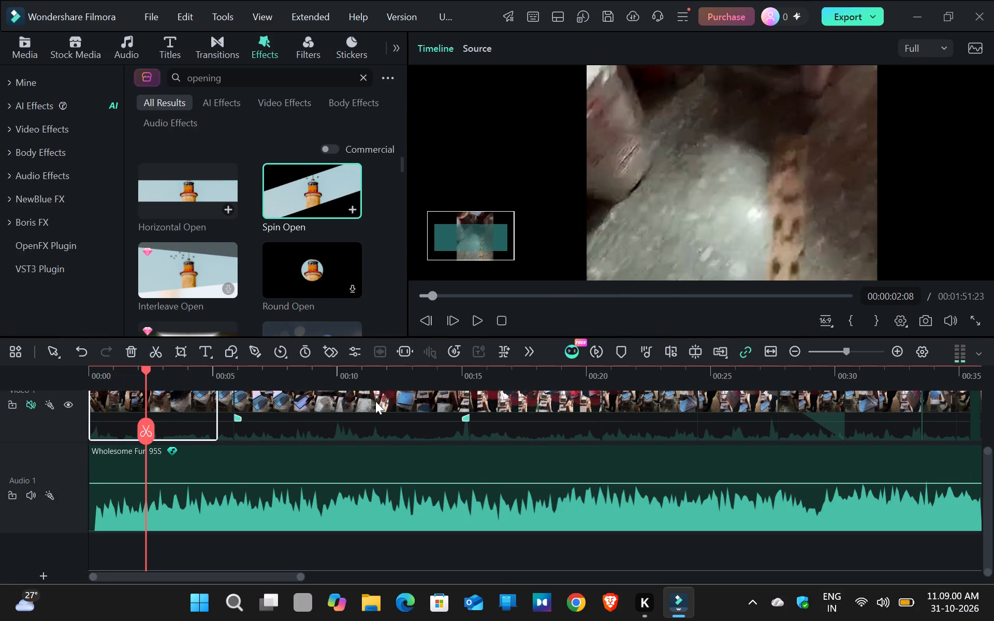
{"action": "scroll", "coordinate": [295, 430], "scroll_direction": "up", "scroll_amount": 5}
{"action": "left_click", "coordinate": [178, 462]}
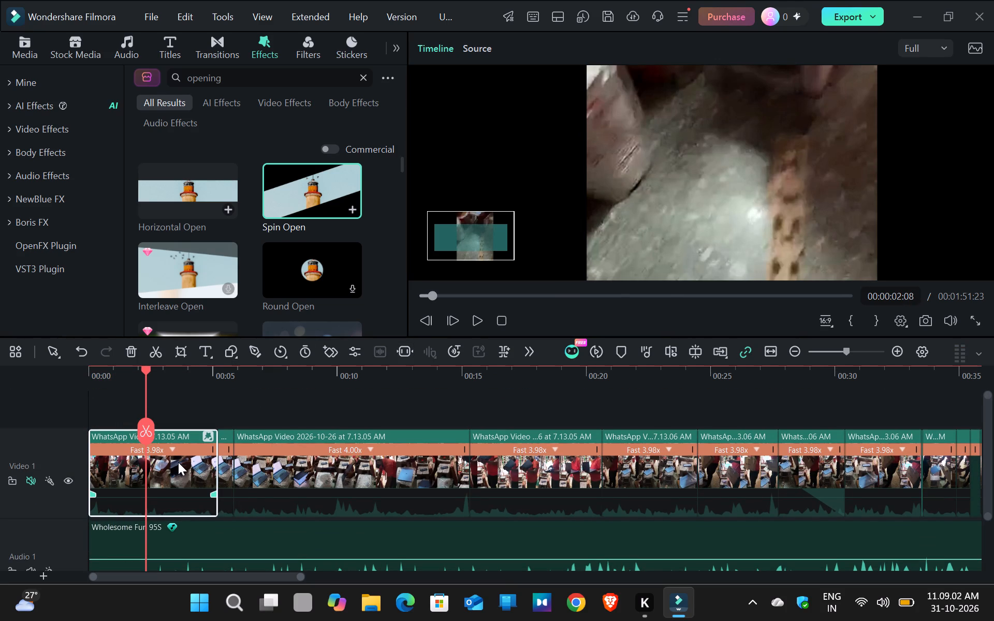
{"action": "double_click", "coordinate": [178, 462]}
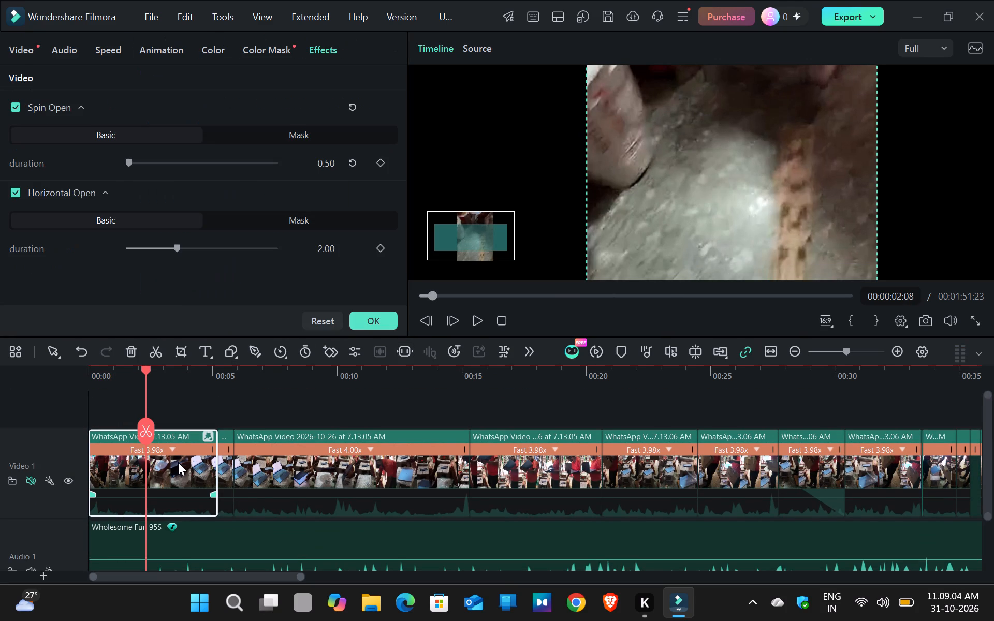
{"action": "left_click", "coordinate": [16, 107]}
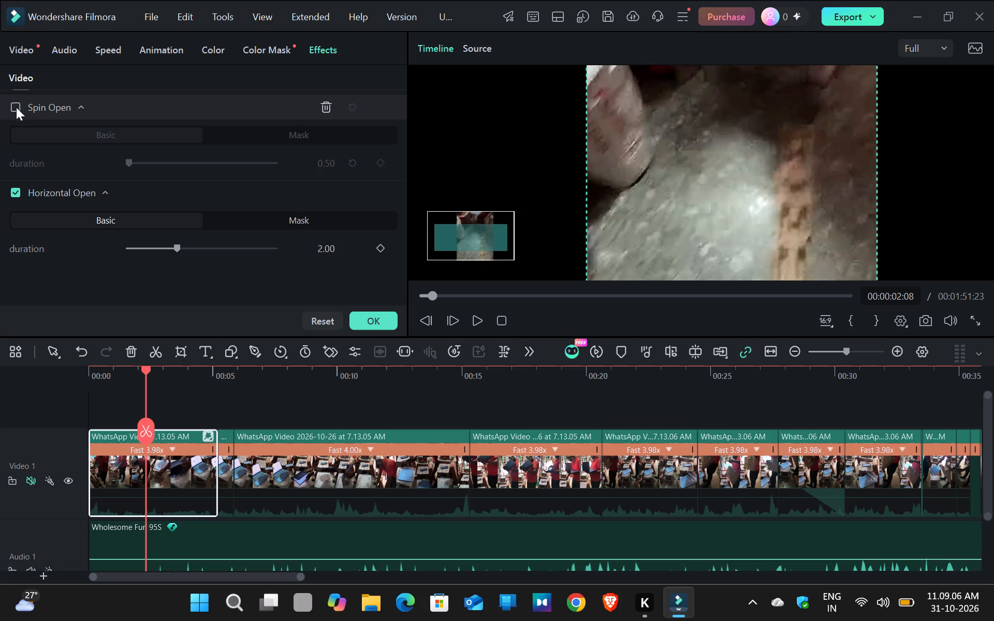
{"action": "left_click", "coordinate": [22, 111]}
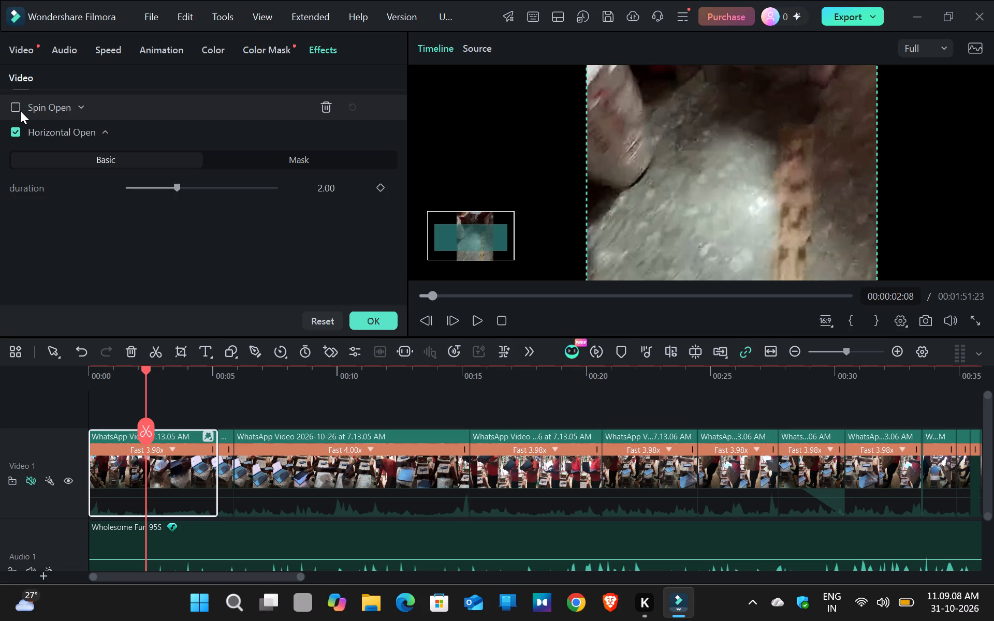
{"action": "left_click", "coordinate": [19, 110]}
{"action": "left_click", "coordinate": [11, 191]}
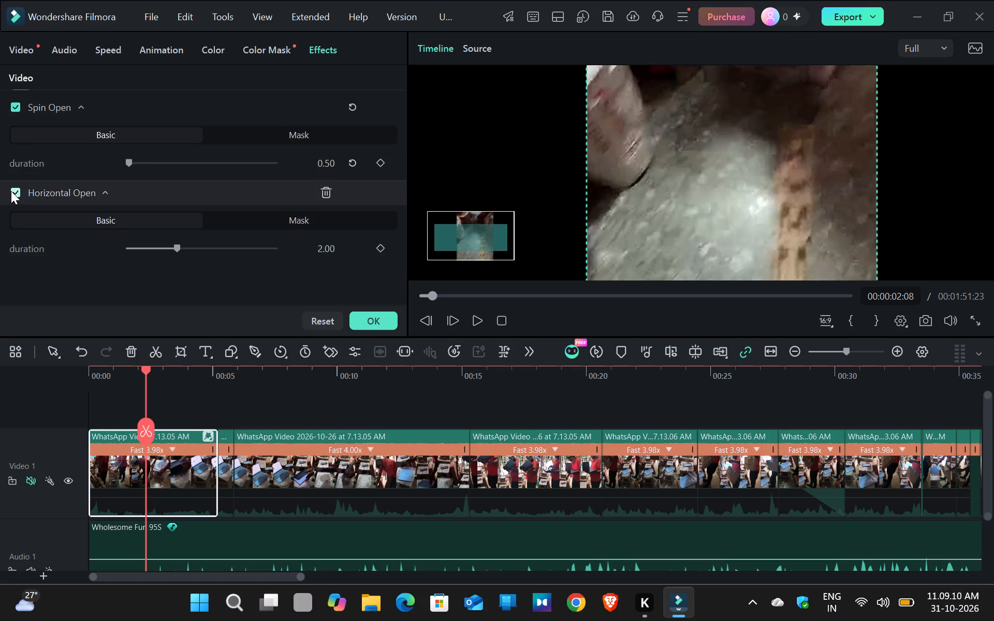
{"action": "left_click", "coordinate": [355, 165]}
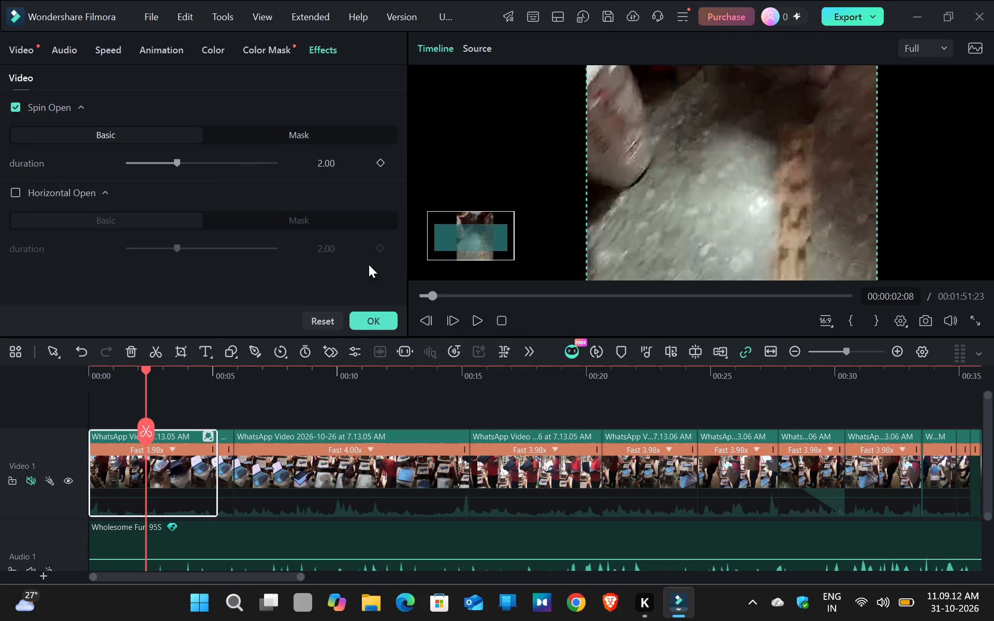
{"action": "left_click", "coordinate": [373, 310]}
{"action": "left_click", "coordinate": [375, 323]}
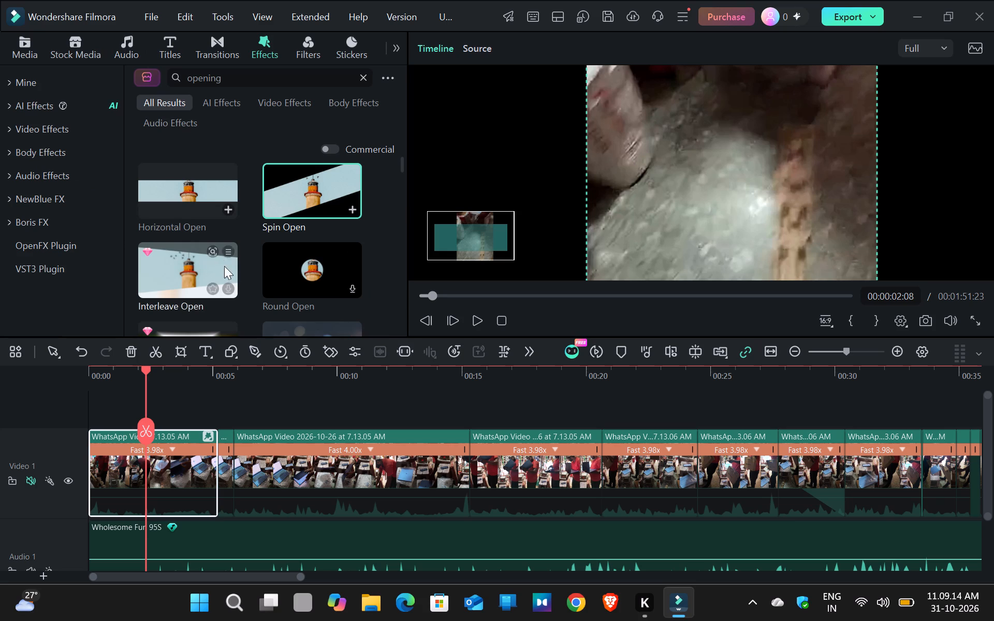
Preview the Round Open effect and apply it to the first Video 1 clip.
{"action": "scroll", "coordinate": [223, 250], "scroll_direction": "down", "scroll_amount": 2}
{"action": "scroll", "coordinate": [261, 253], "scroll_direction": "up", "scroll_amount": 1}
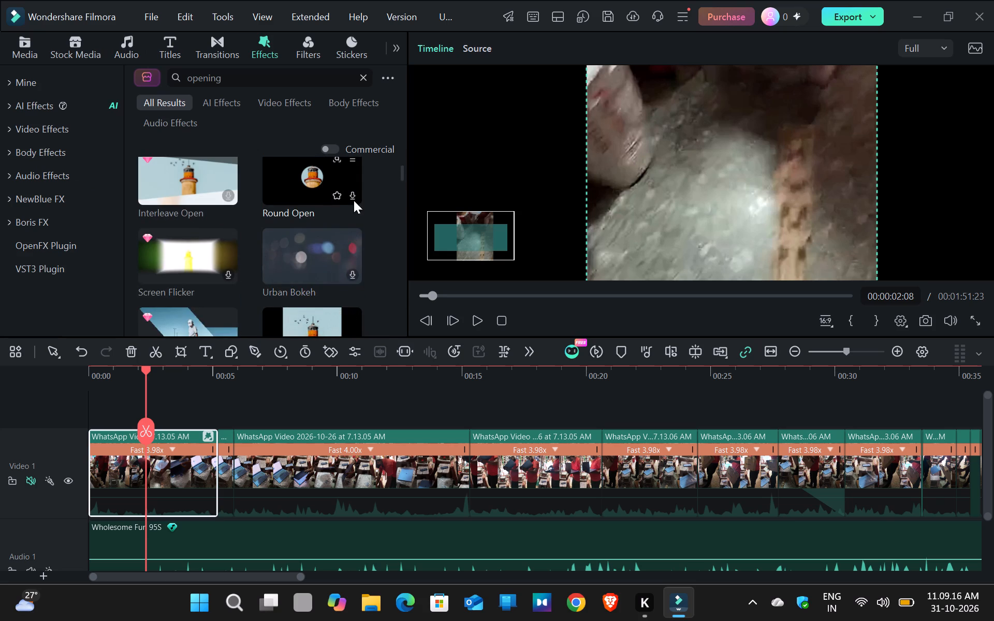
{"action": "left_click", "coordinate": [304, 183]}
{"action": "left_click_drag", "start_coordinate": [306, 183], "coordinate": [304, 186]}
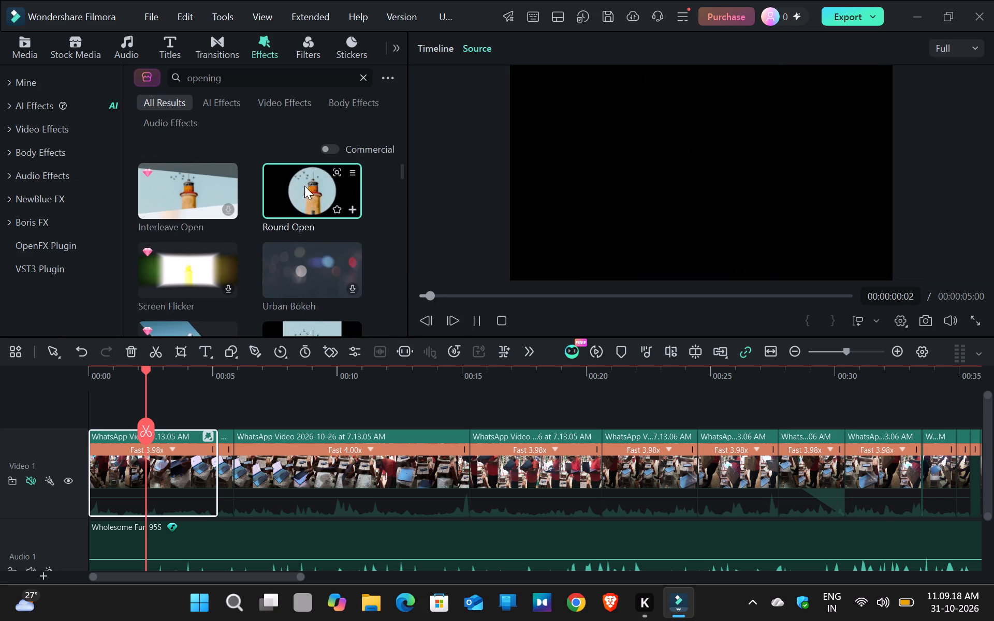
{"action": "left_click_drag", "start_coordinate": [304, 186], "coordinate": [121, 458]}
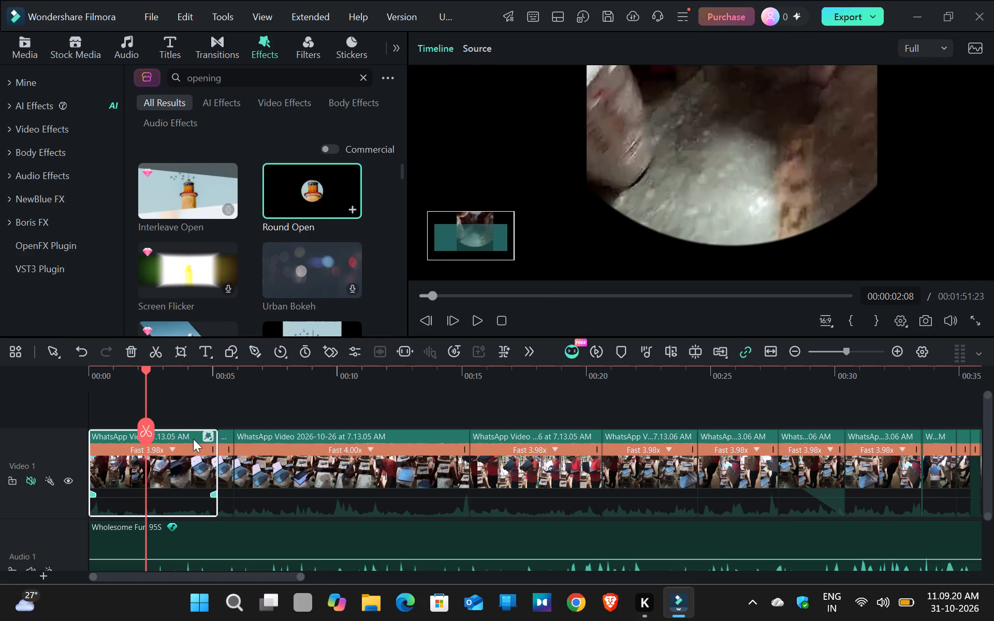
Turn off Spin Open in the first Video 1 clip's effects, leaving Round Open enabled.
{"action": "left_click", "coordinate": [207, 436]}
{"action": "left_click", "coordinate": [220, 449]}
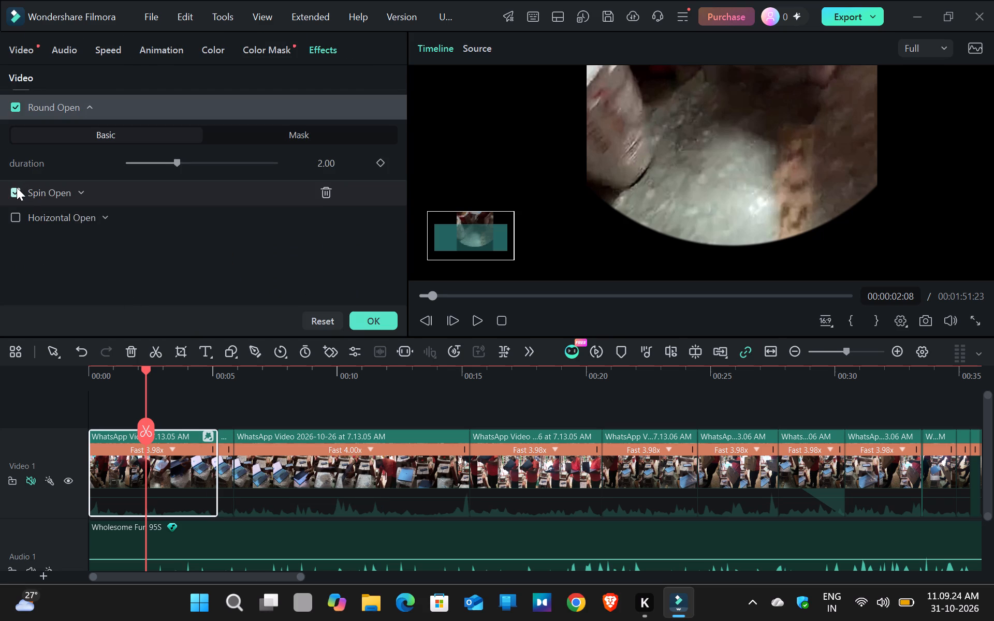
{"action": "left_click", "coordinate": [11, 190]}
{"action": "left_click", "coordinate": [365, 315]}
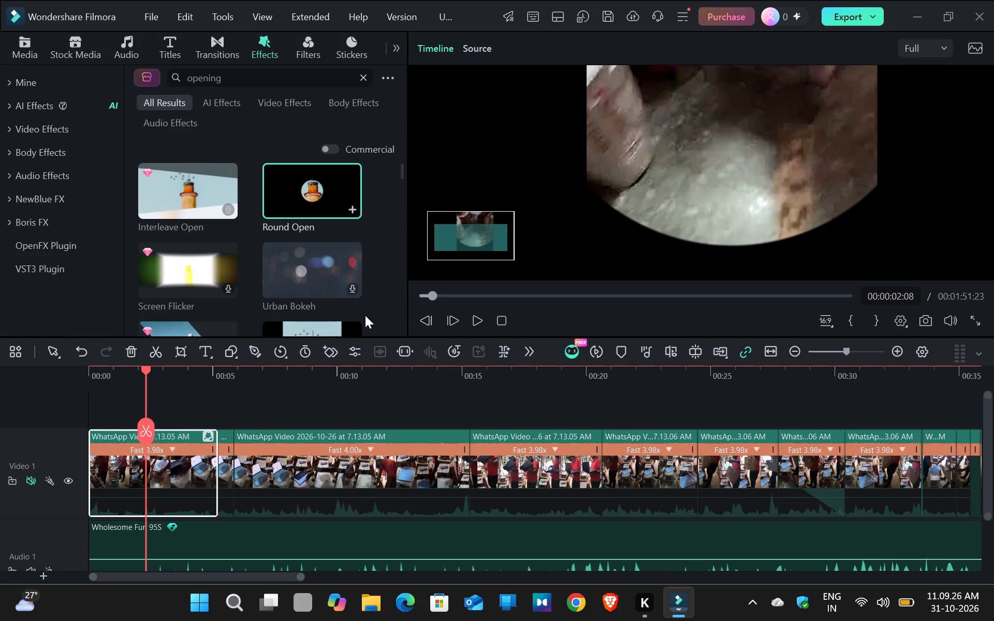
Play the opening back from the start to check the Round Open effect on the first clip.
{"action": "key", "text": "space"}
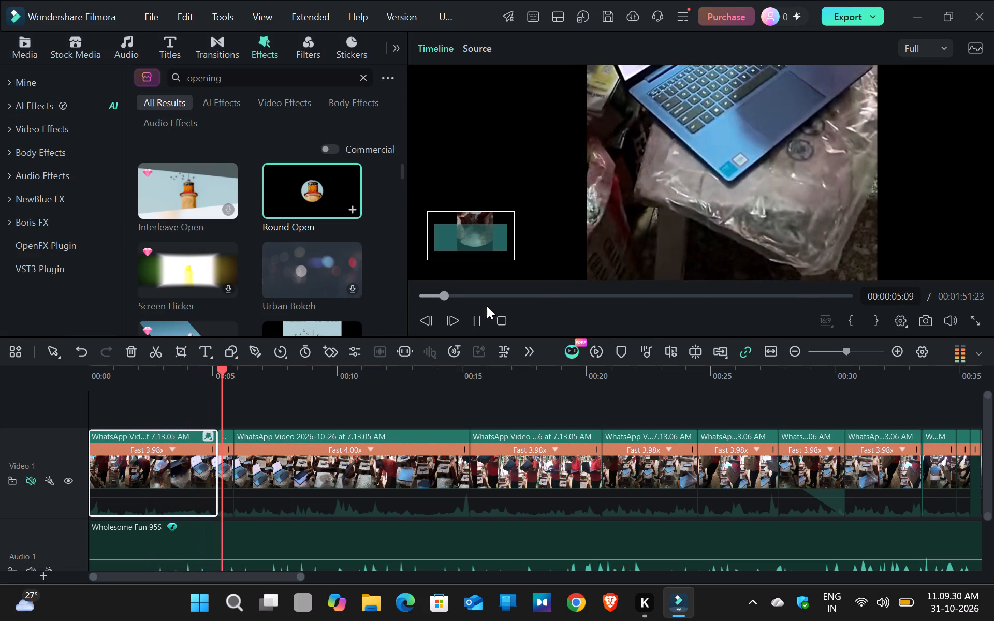
{"action": "key", "text": "space"}
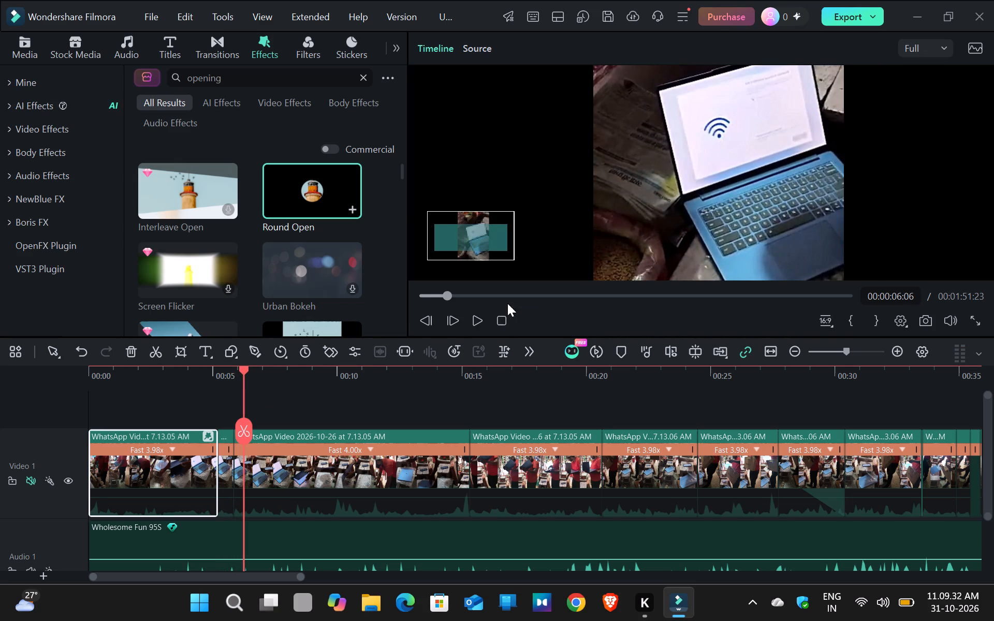
{"action": "left_click", "coordinate": [497, 316]}
{"action": "left_click", "coordinate": [476, 319]}
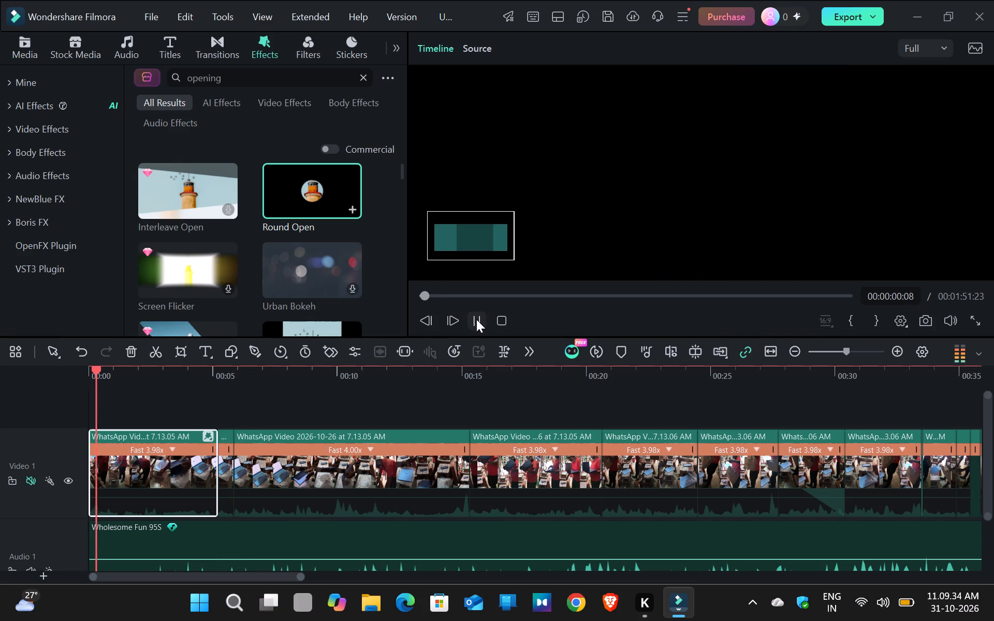
{"action": "left_click", "coordinate": [476, 319]}
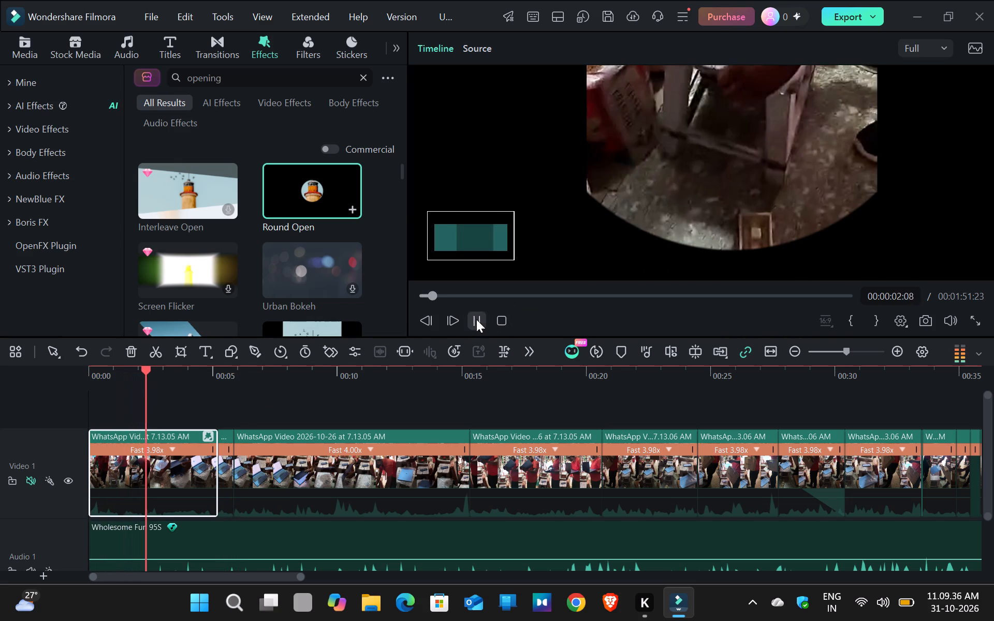
{"action": "left_click", "coordinate": [476, 319]}
{"action": "left_click", "coordinate": [476, 319]}
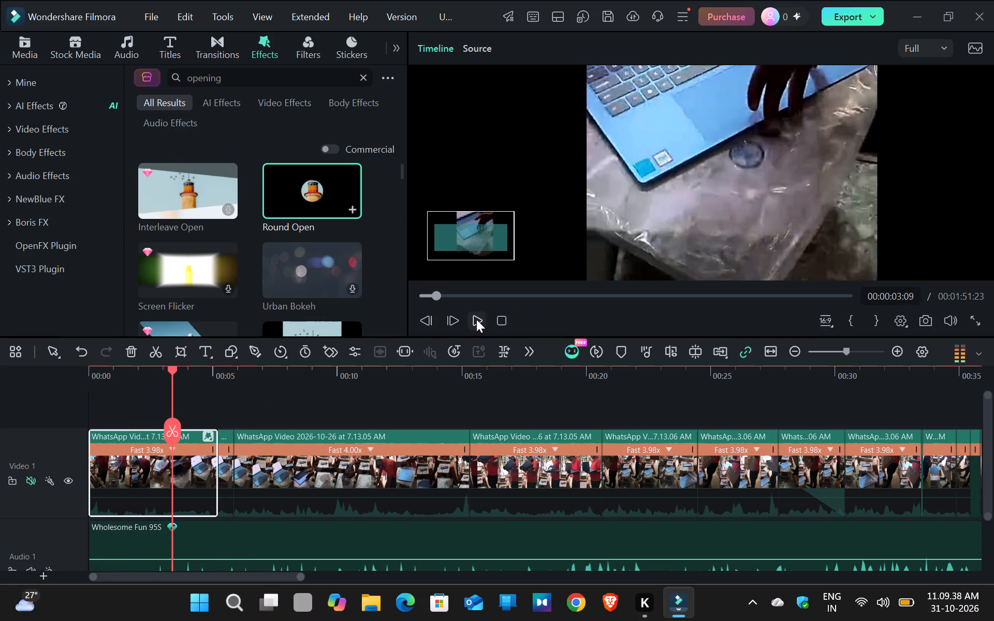
Scale the first Video 1 clip to 160% and move its picture down to frame the laptop.
{"action": "left_click", "coordinate": [701, 208]}
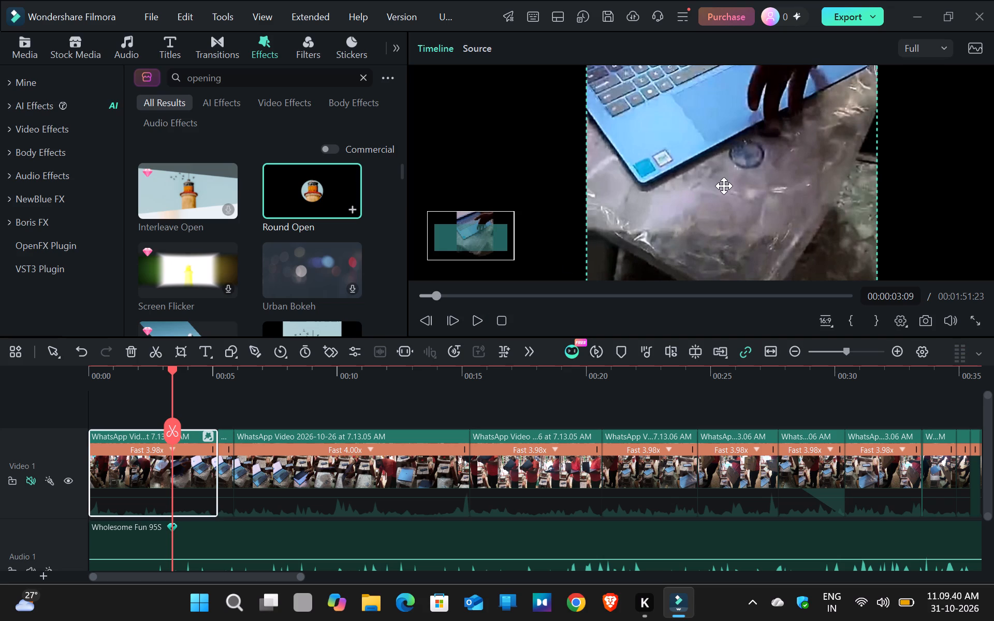
{"action": "scroll", "coordinate": [724, 186], "scroll_direction": "down", "scroll_amount": 1, "text": "ctrl"}
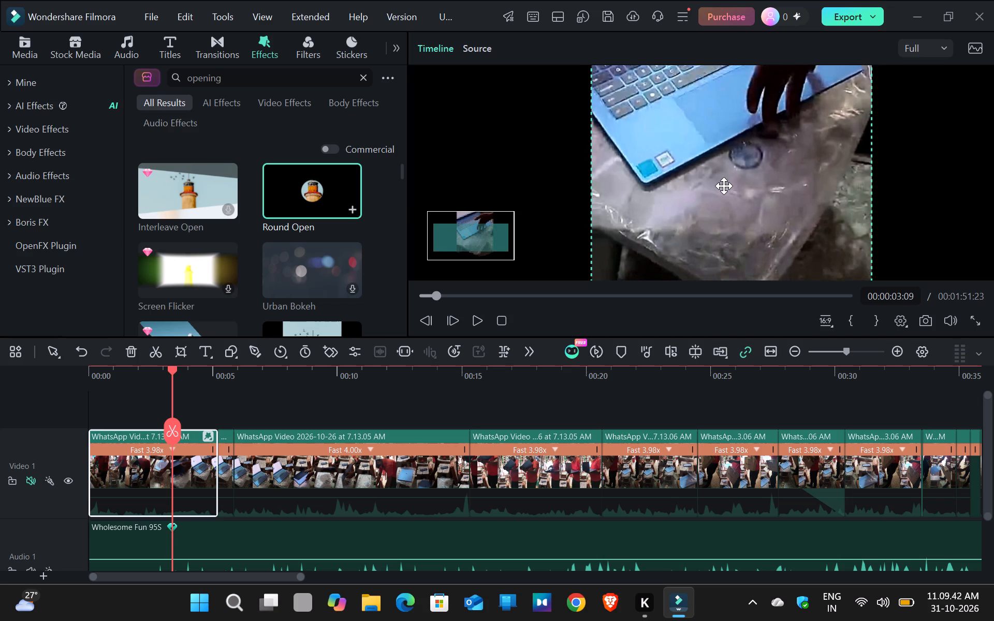
{"action": "scroll", "coordinate": [724, 186], "scroll_direction": "down", "scroll_amount": 3, "text": "ctrl"}
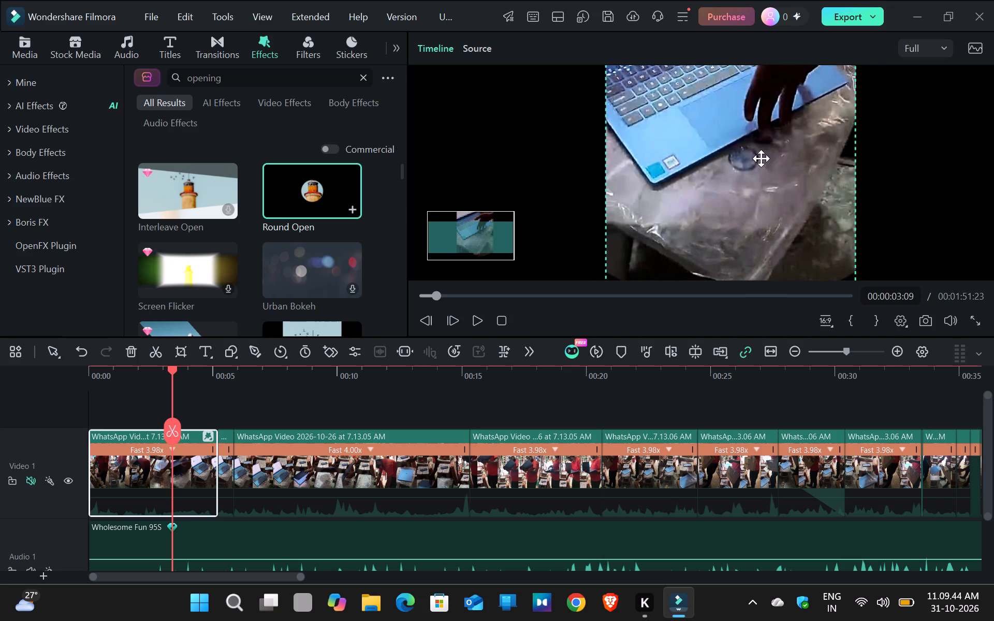
{"action": "left_click_drag", "start_coordinate": [756, 160], "coordinate": [731, 287]}
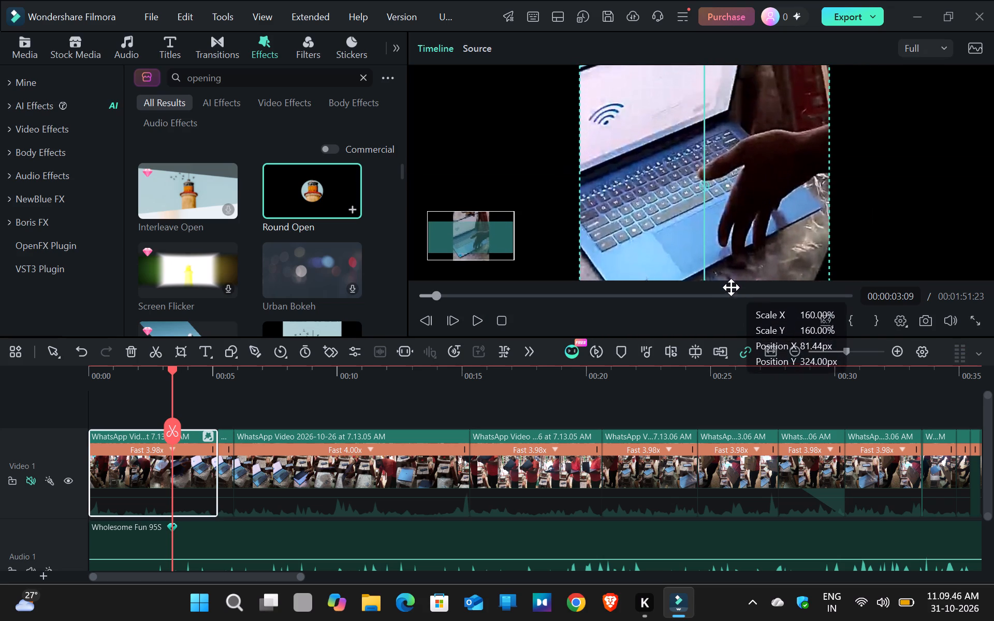
{"action": "left_click_drag", "start_coordinate": [731, 287], "coordinate": [730, 298]}
Play on to about 10 seconds, shift the third Video 1 clip slightly left to Position X 45.09 px, and resume playback.
{"action": "key", "text": "space"}
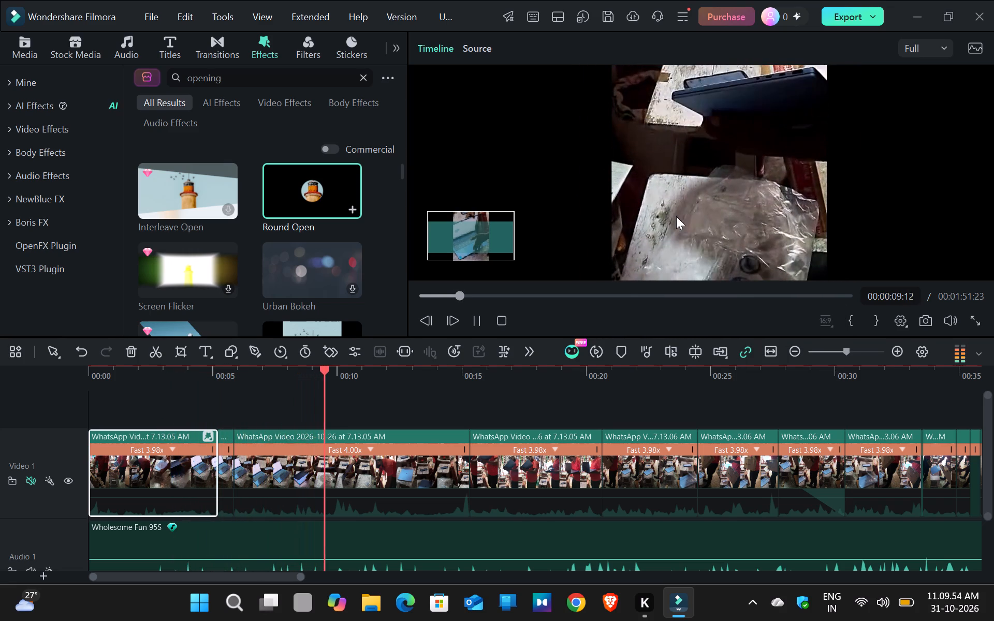
{"action": "key", "text": "space"}
{"action": "double_click", "coordinate": [676, 216]}
{"action": "left_click", "coordinate": [676, 216]}
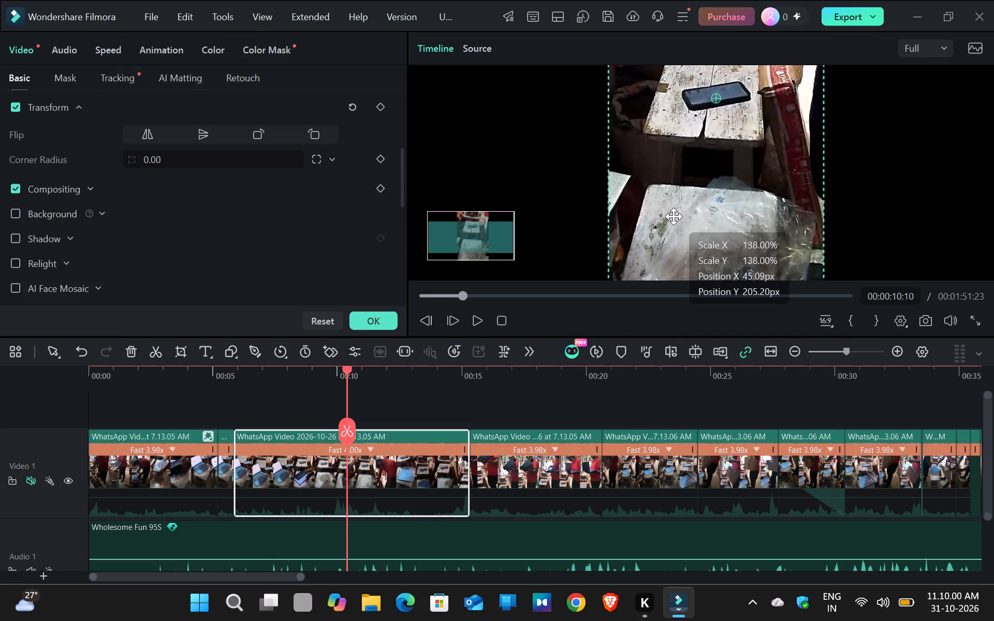
{"action": "left_click", "coordinate": [674, 216]}
{"action": "left_click", "coordinate": [674, 216]}
{"action": "key", "text": "space"}
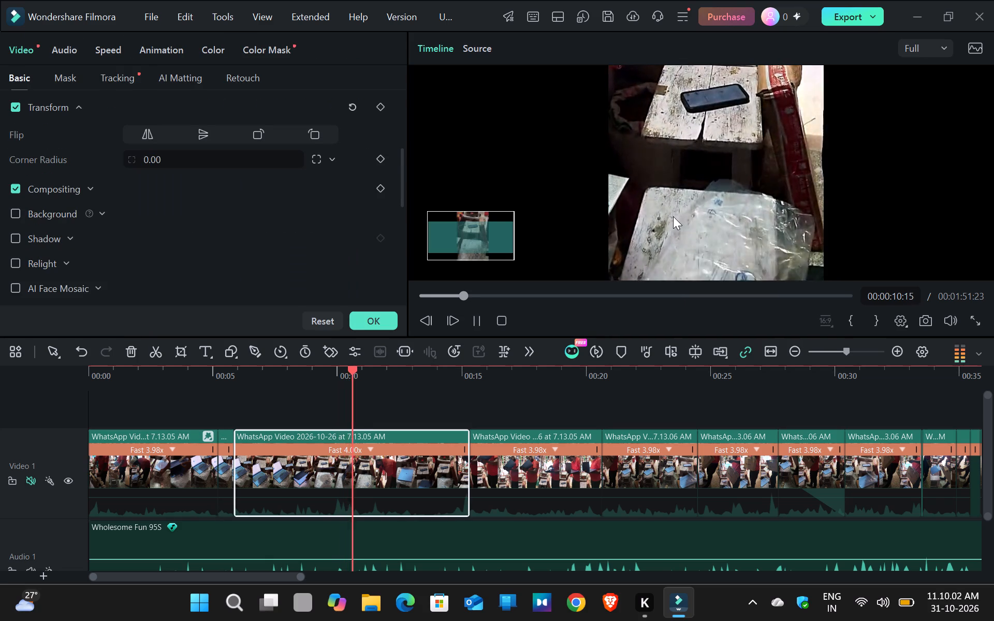
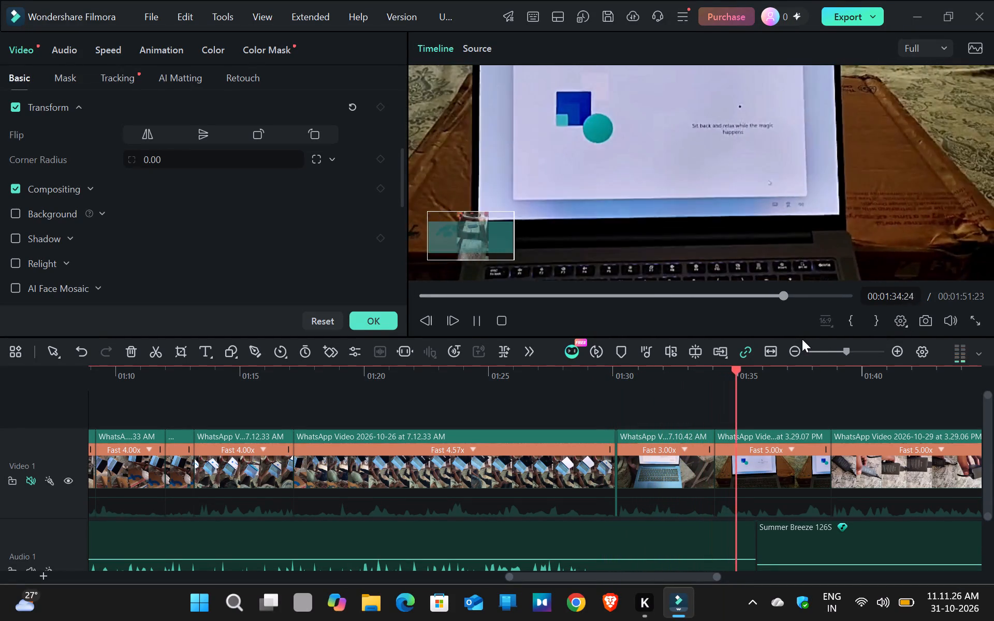
Play through the closing clips from about 1:34 to check their framing and speed, and close the clip settings.
{"action": "key", "text": "space"}
{"action": "key", "text": "space"}
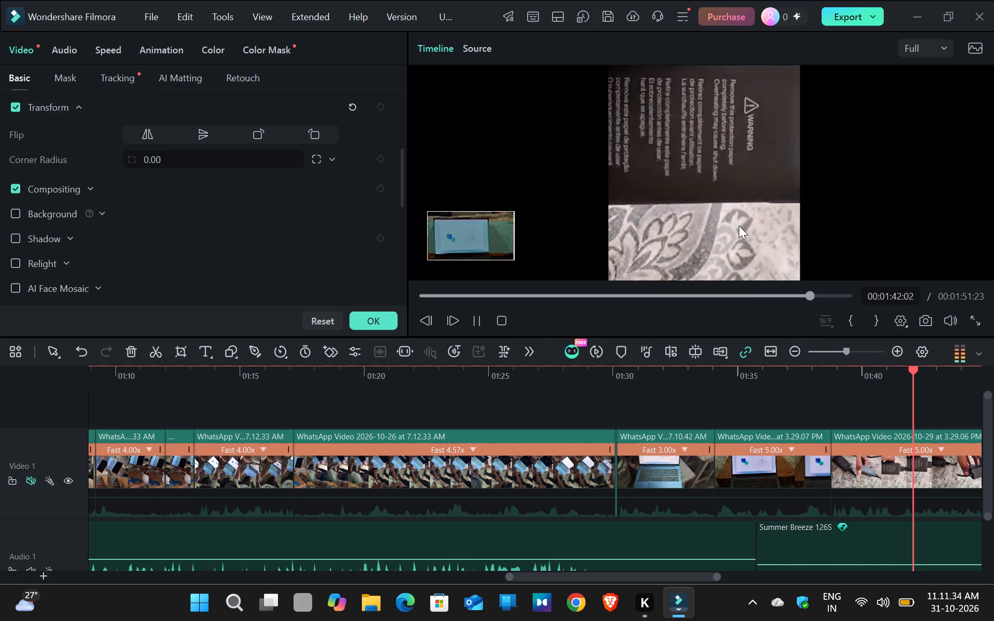
{"action": "left_click", "coordinate": [370, 316]}
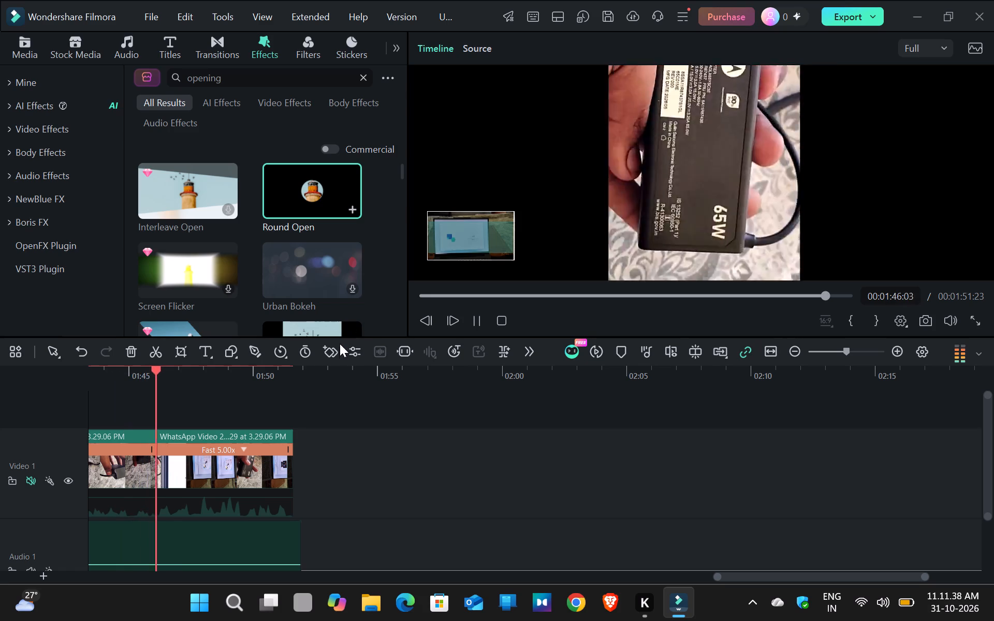
Play the whole video again from the start at increased playback speed to review the edit.
{"action": "left_click", "coordinate": [770, 345]}
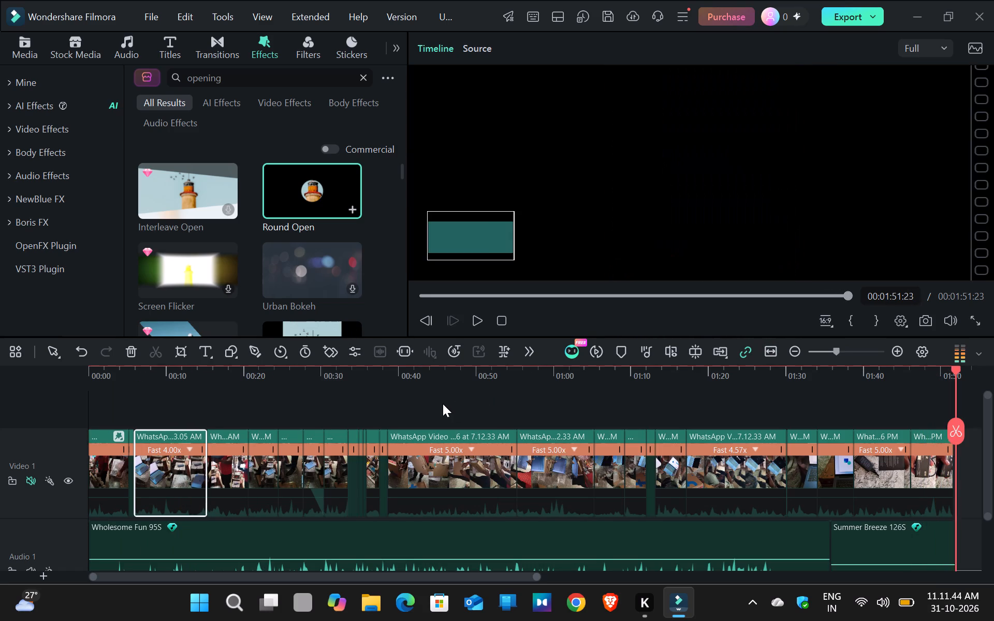
{"action": "key", "text": "space"}
{"action": "key", "text": "space"}
{"action": "key", "text": "space"}
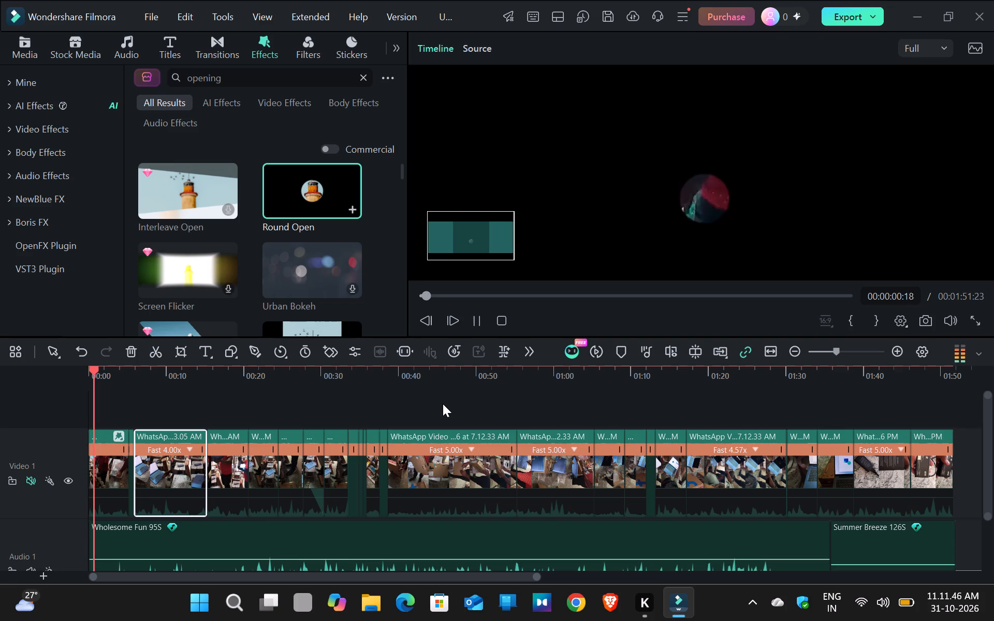
{"action": "type", "text": "lll"}
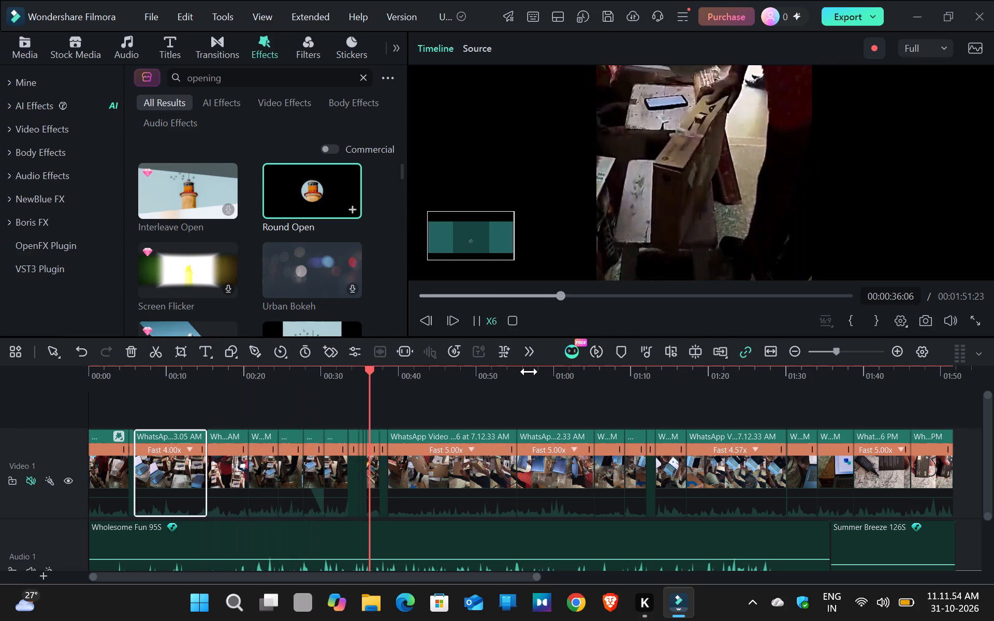
{"action": "key", "text": "j"}
{"action": "type", "text": "llllljllllllllj"}
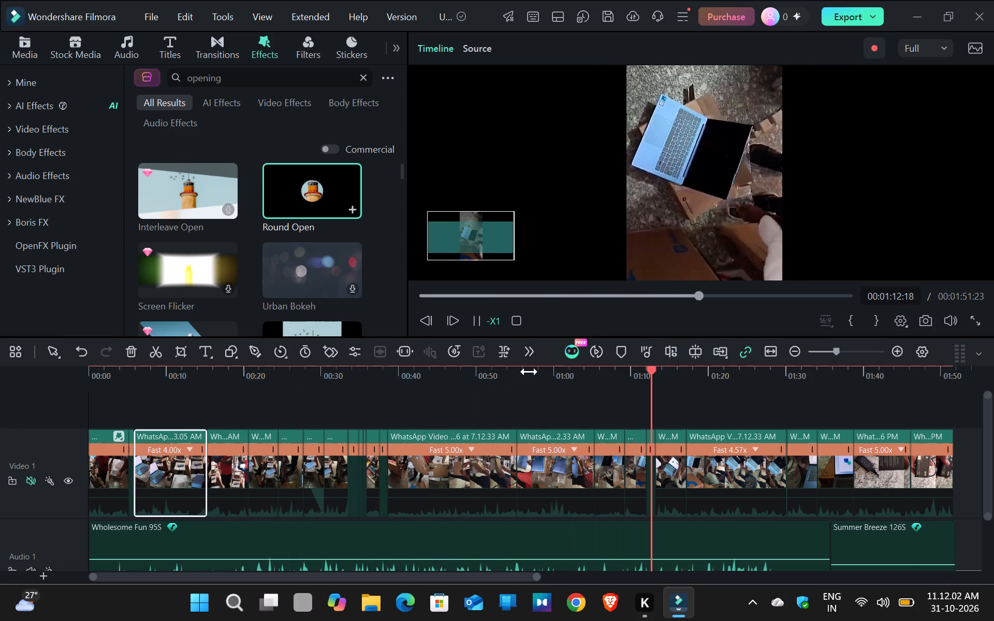
Review the video from about 1:12 at fast shuttle speed, backward to about 1:02 and forward through the closing clips, dismissing the chat notification.
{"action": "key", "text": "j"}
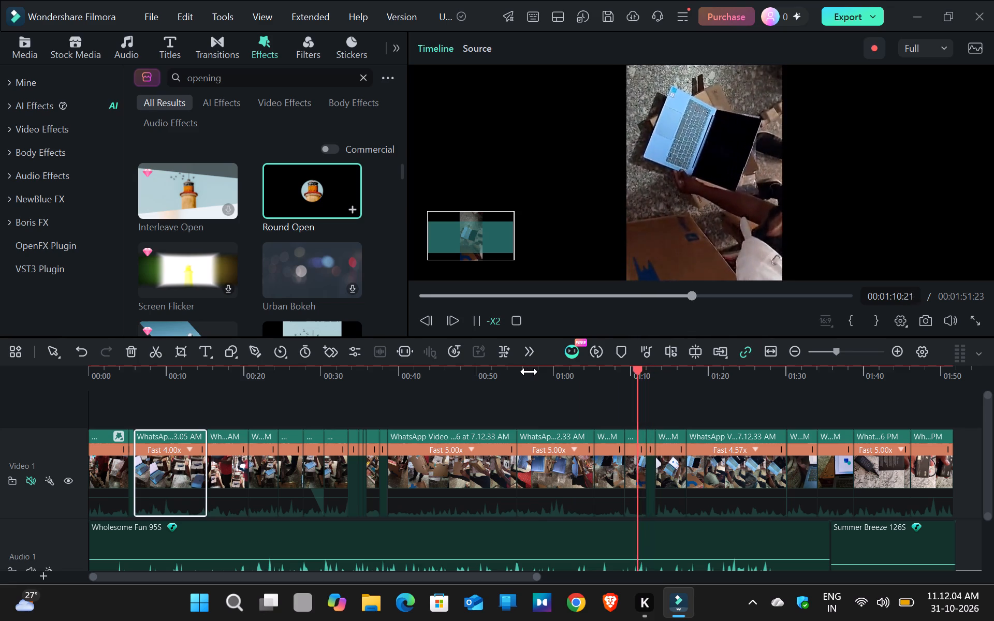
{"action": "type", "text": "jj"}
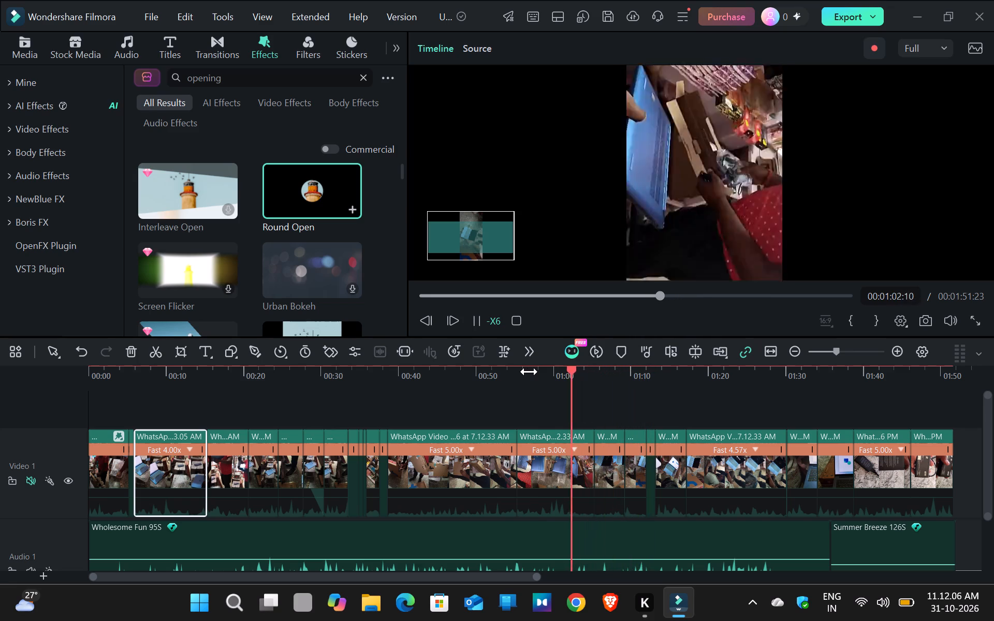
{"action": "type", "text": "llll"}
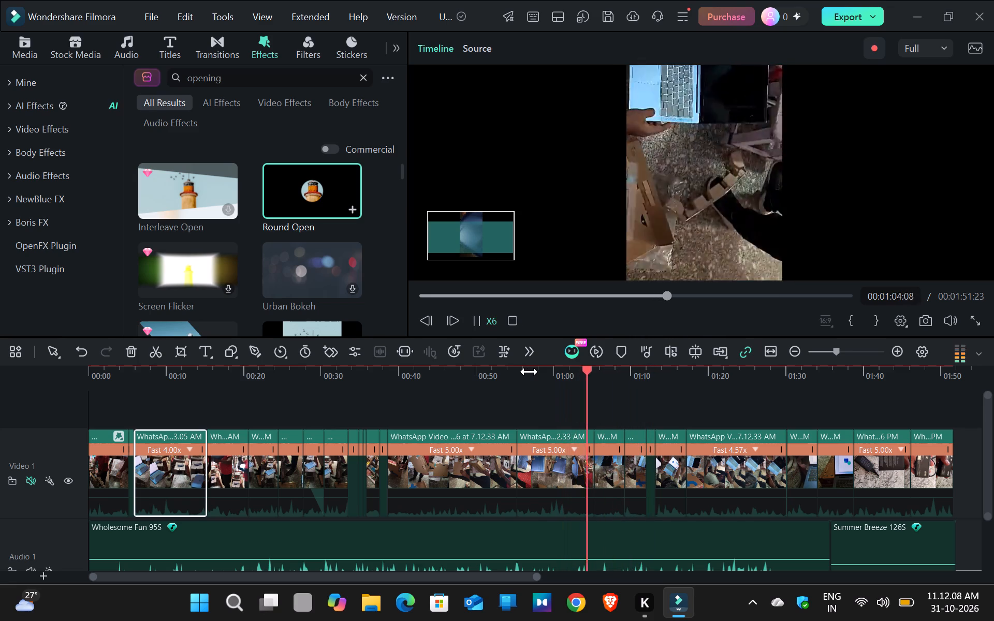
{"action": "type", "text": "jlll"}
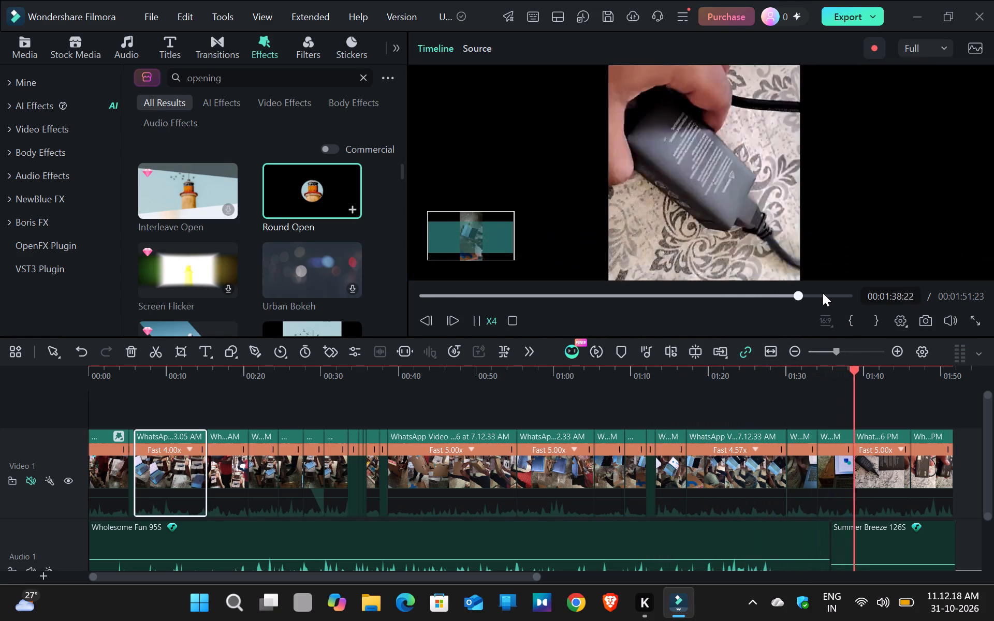
{"action": "left_click", "coordinate": [830, 293]}
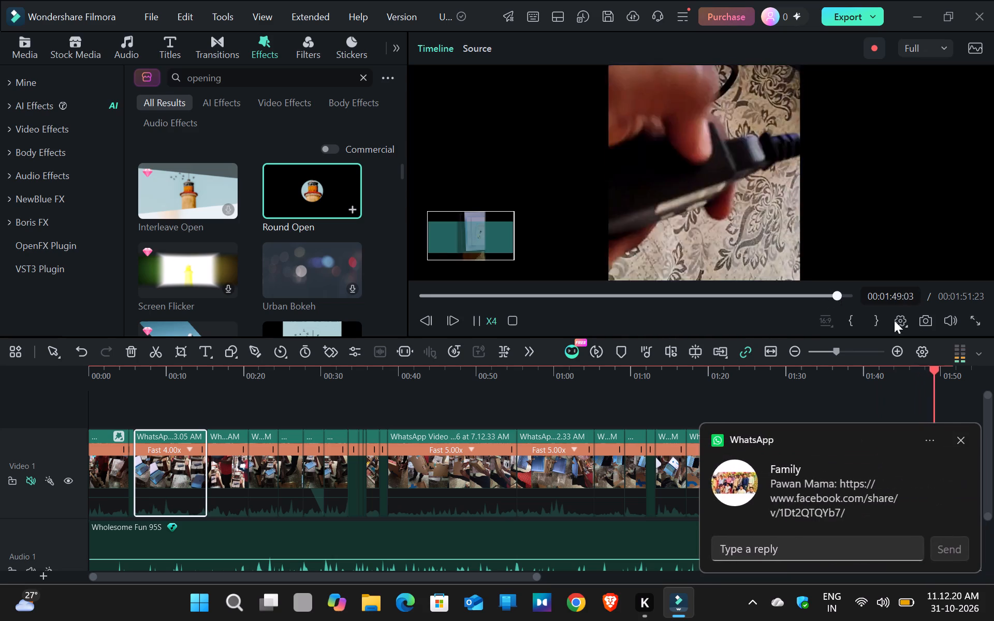
{"action": "left_click", "coordinate": [958, 437]}
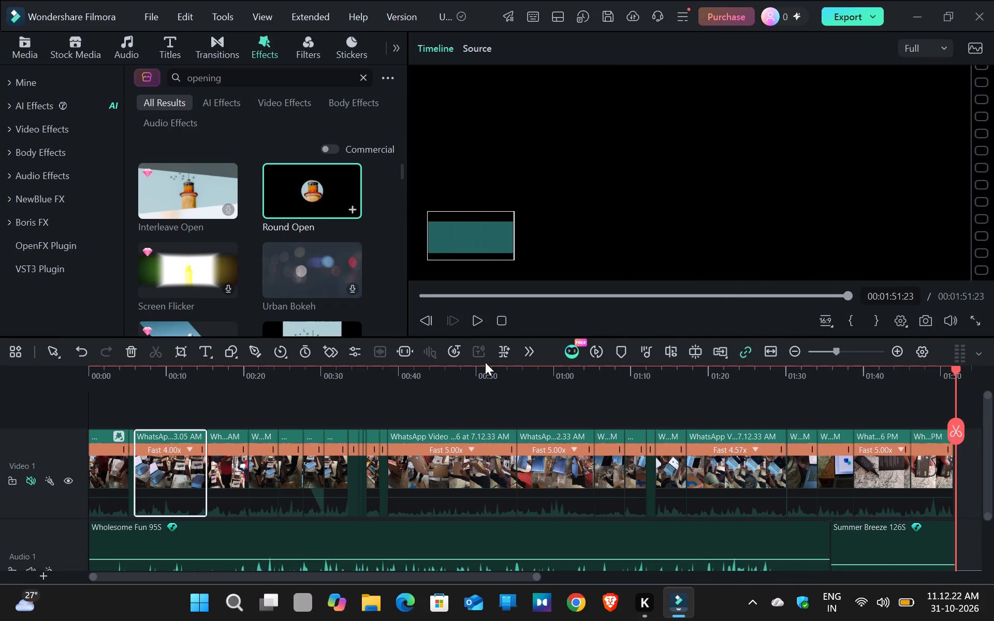
Add the AI Color Enhance filter from the Basic filters at the start of the timeline, above the first Video 1 clip.
{"action": "scroll", "coordinate": [288, 233], "scroll_direction": "down", "scroll_amount": 4}
{"action": "scroll", "coordinate": [293, 233], "scroll_direction": "up", "scroll_amount": 2}
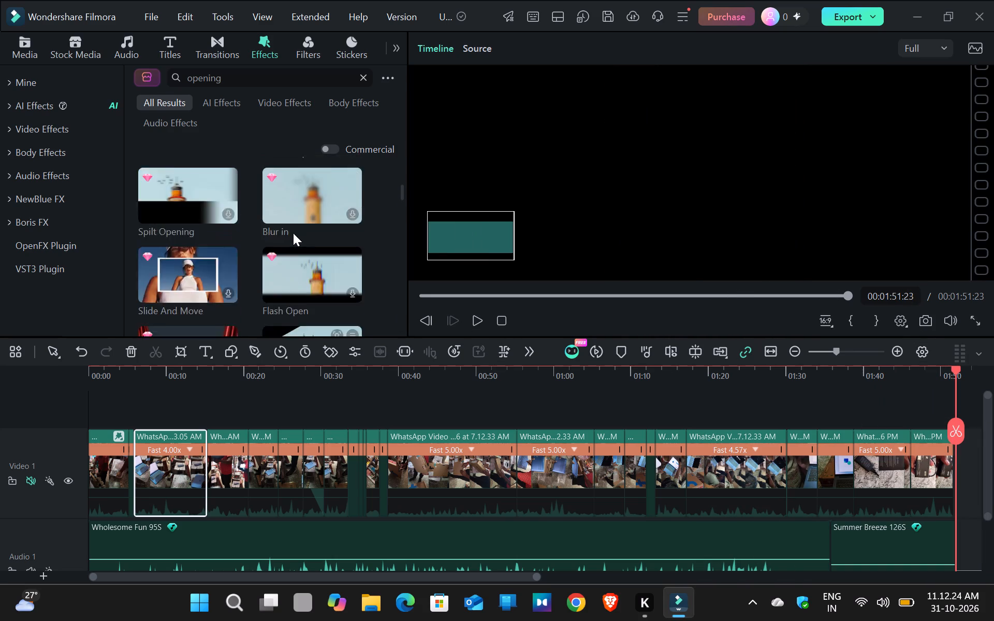
{"action": "left_click", "coordinate": [314, 50]}
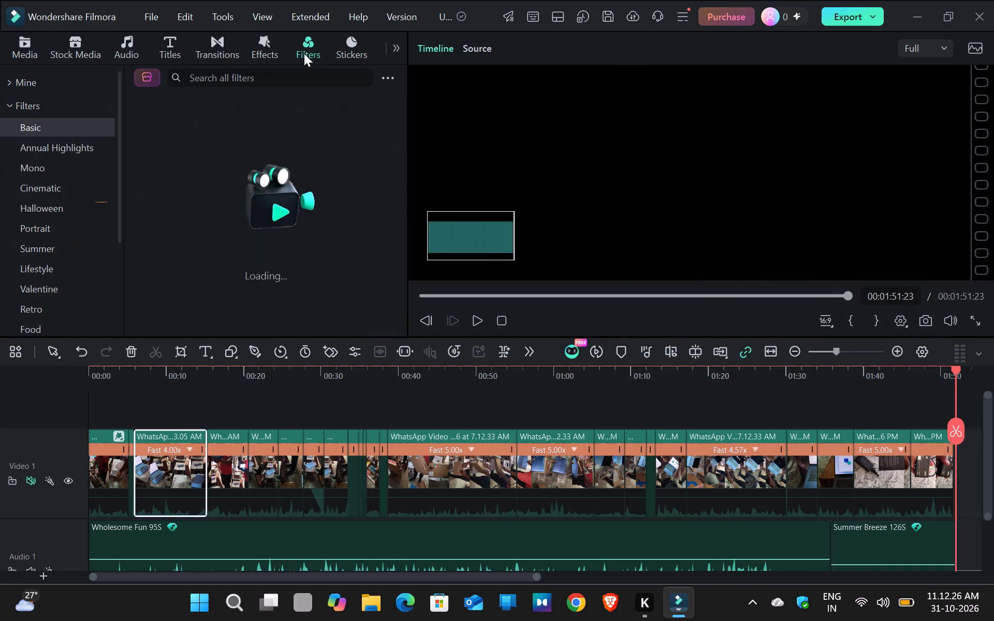
{"action": "left_click", "coordinate": [504, 317]}
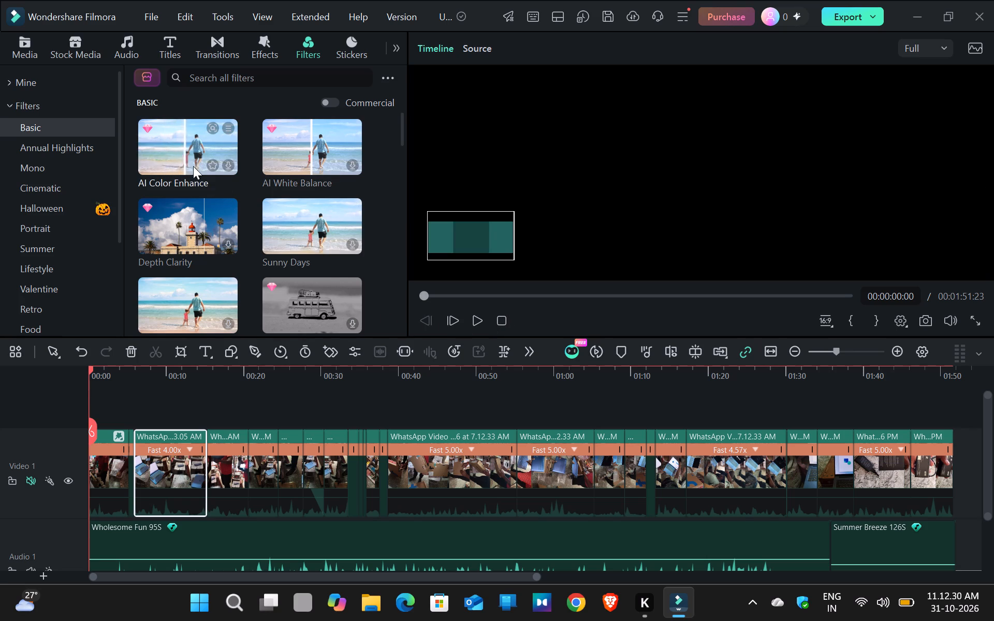
{"action": "scroll", "coordinate": [216, 237], "scroll_direction": "down", "scroll_amount": 2}
{"action": "scroll", "coordinate": [216, 237], "scroll_direction": "up", "scroll_amount": 1}
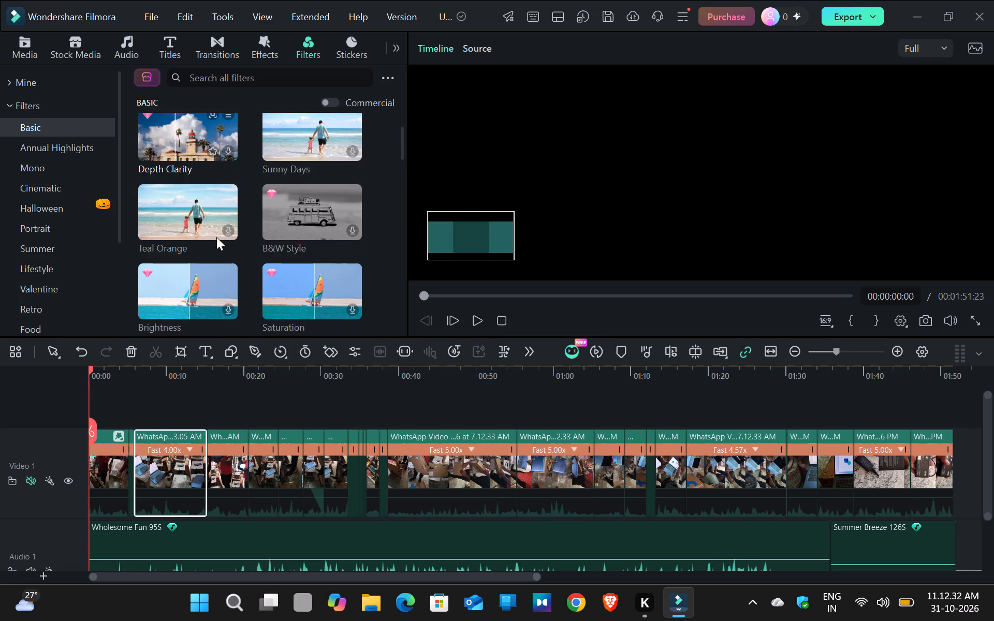
{"action": "scroll", "coordinate": [216, 237], "scroll_direction": "up", "scroll_amount": 3}
{"action": "left_click", "coordinate": [228, 160]}
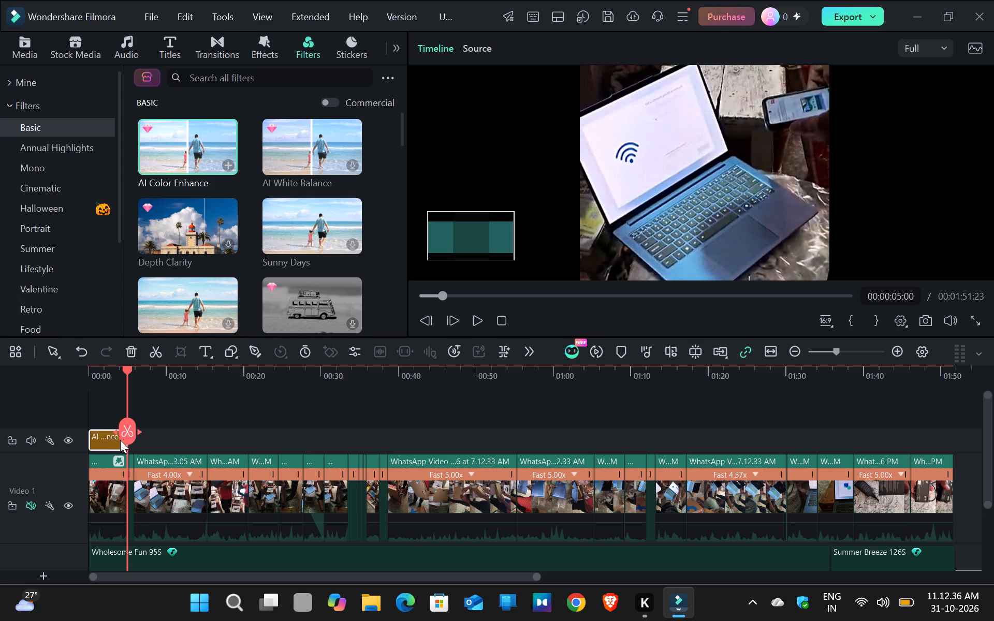
Set the AI Color Enhance filter's Enhance value to 62.
{"action": "left_click", "coordinate": [115, 441]}
{"action": "left_click", "coordinate": [116, 437]}
{"action": "left_click_drag", "start_coordinate": [116, 437], "coordinate": [138, 439]}
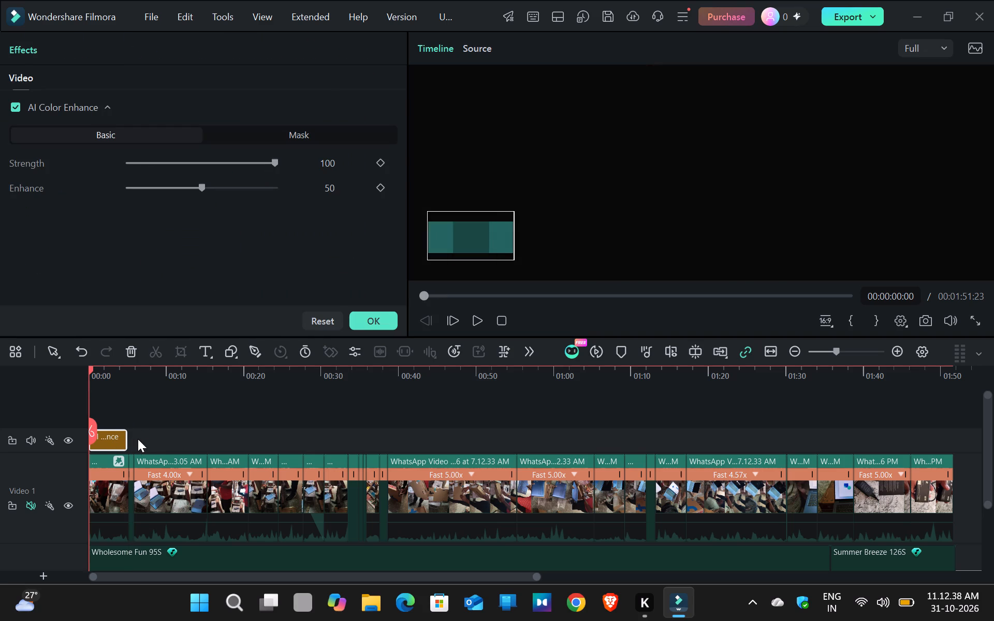
{"action": "left_click_drag", "start_coordinate": [138, 439], "coordinate": [145, 439]}
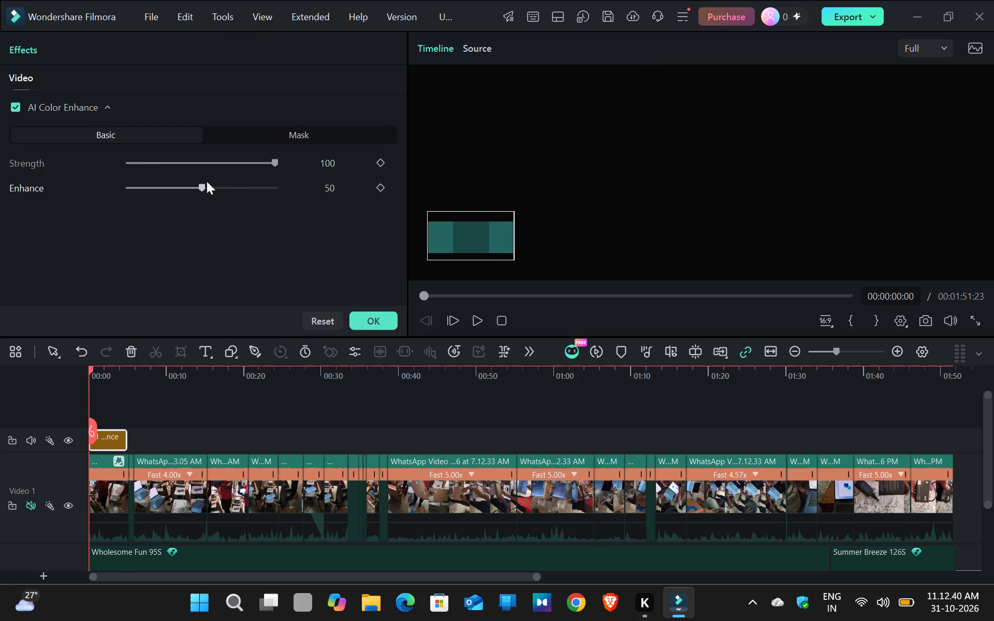
{"action": "left_click", "coordinate": [204, 183]}
{"action": "left_click_drag", "start_coordinate": [204, 183], "coordinate": [220, 185]}
{"action": "double_click", "coordinate": [220, 185]}
Extend the end of the AI Color Enhance filter to about 1:52 so it covers all the Video 1 clips.
{"action": "left_click_drag", "start_coordinate": [123, 437], "coordinate": [243, 441]}
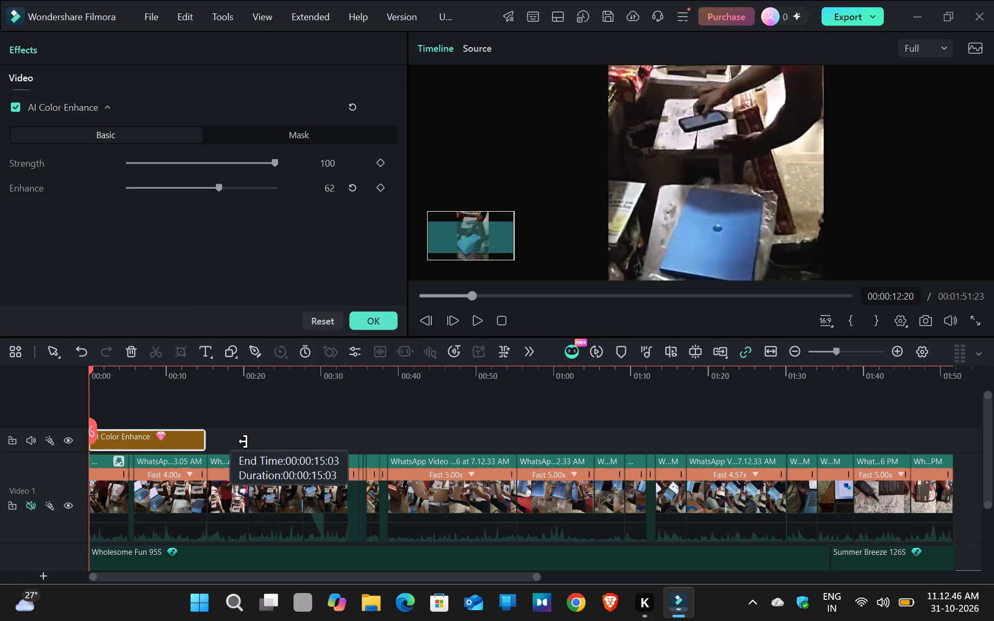
{"action": "left_click_drag", "start_coordinate": [243, 441], "coordinate": [868, 434]}
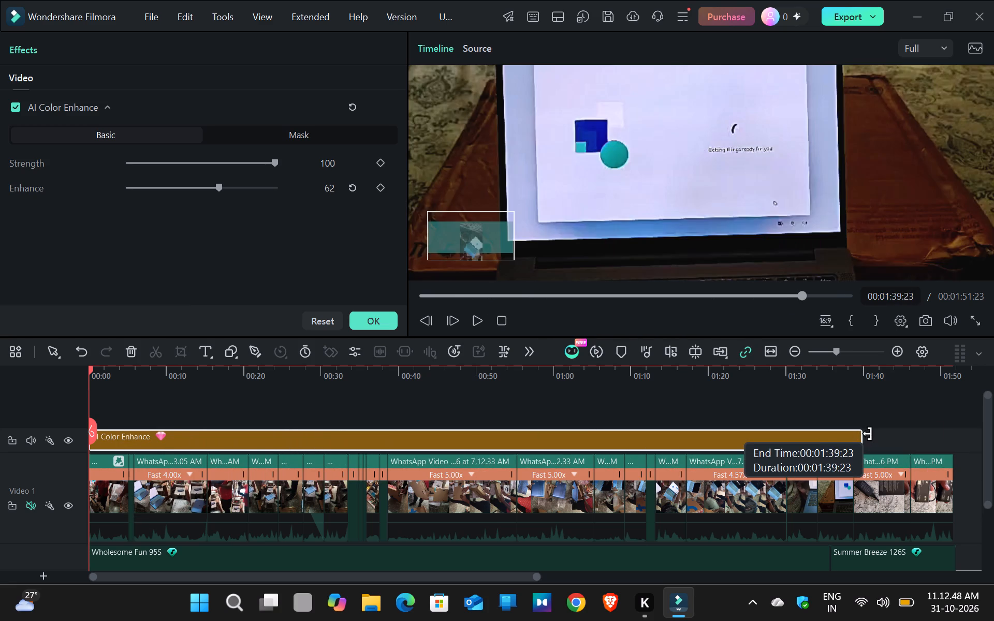
{"action": "left_click_drag", "start_coordinate": [868, 434], "coordinate": [953, 435]}
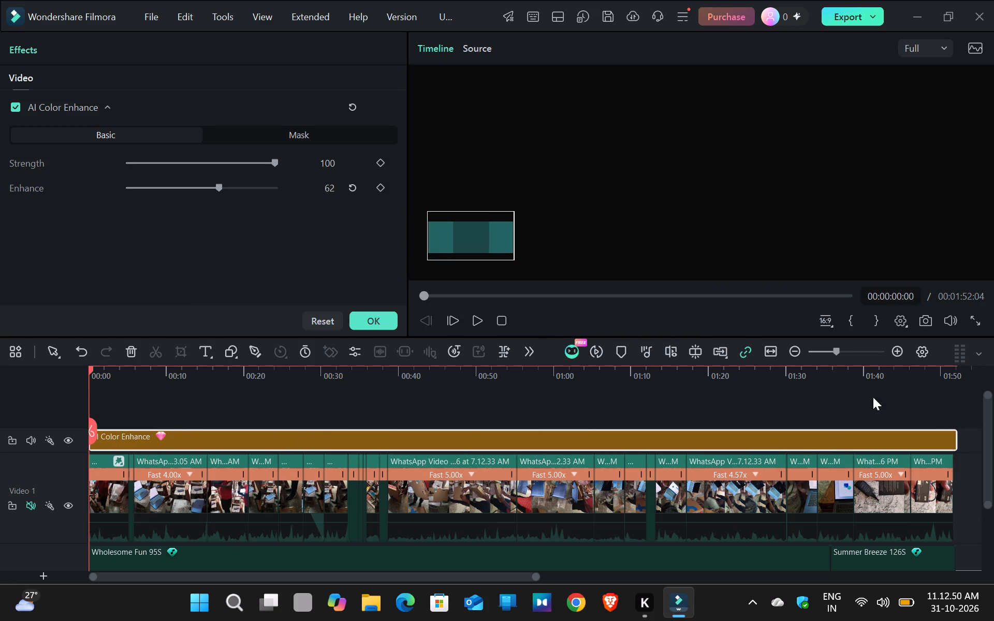
Play the first seconds of the video to check the AI Color Enhance look, closing the filter's settings.
{"action": "left_click", "coordinate": [473, 321]}
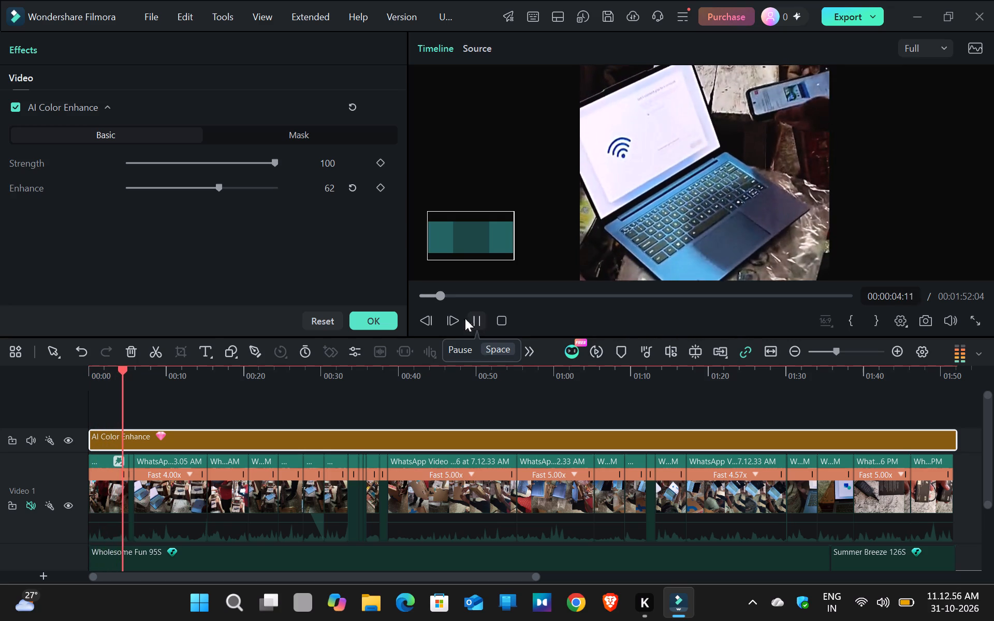
{"action": "left_click", "coordinate": [391, 320]}
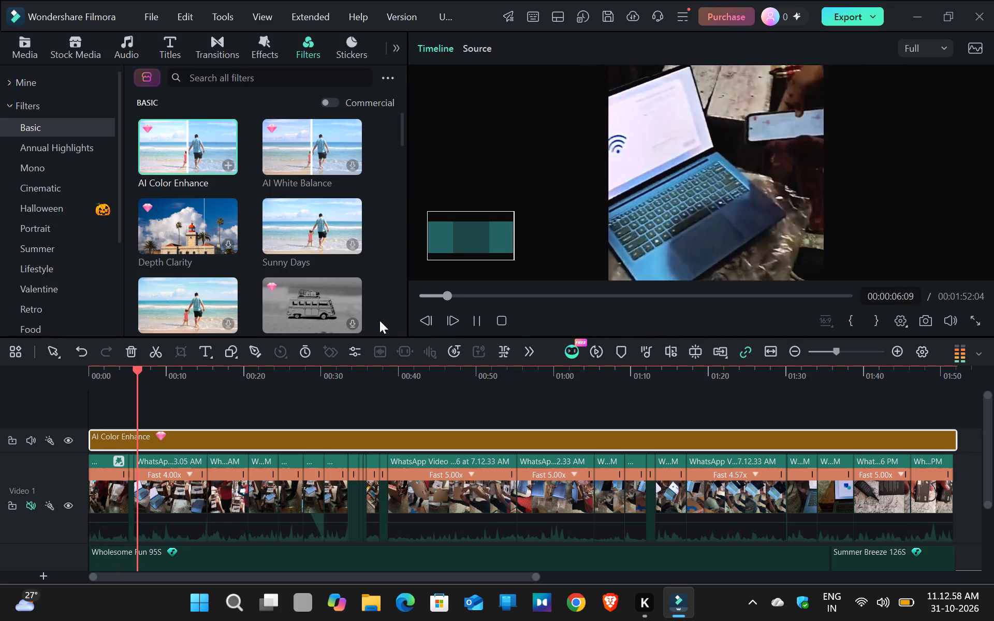
{"action": "key", "text": "space"}
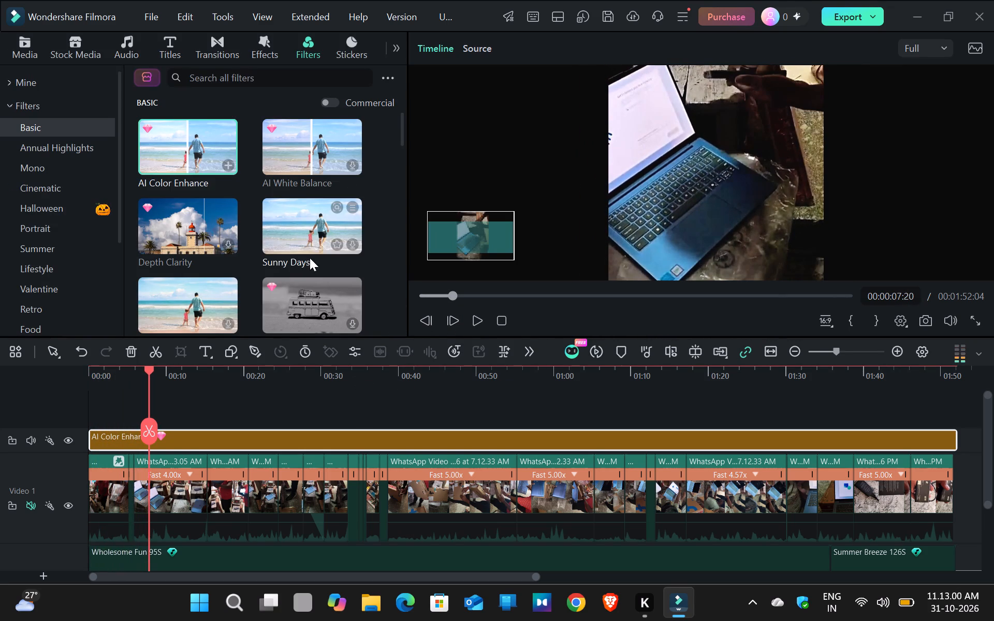
Load the Aura Contrast, Brightness and Saturation basic filters, and add Saturation above AI Color Enhance at about 7 seconds.
{"action": "scroll", "coordinate": [299, 243], "scroll_direction": "down", "scroll_amount": 3}
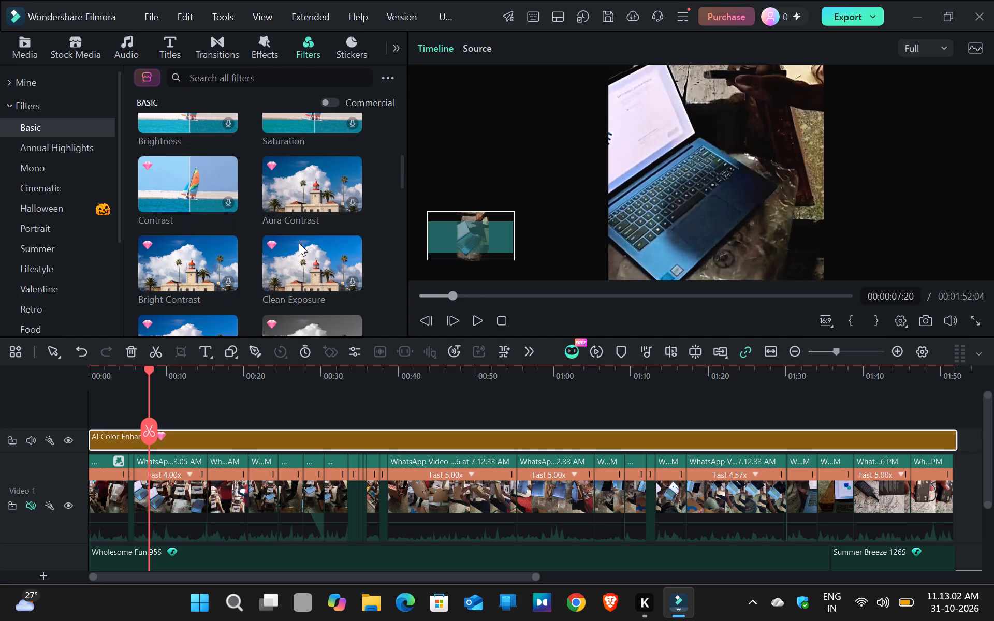
{"action": "left_click", "coordinate": [308, 198]}
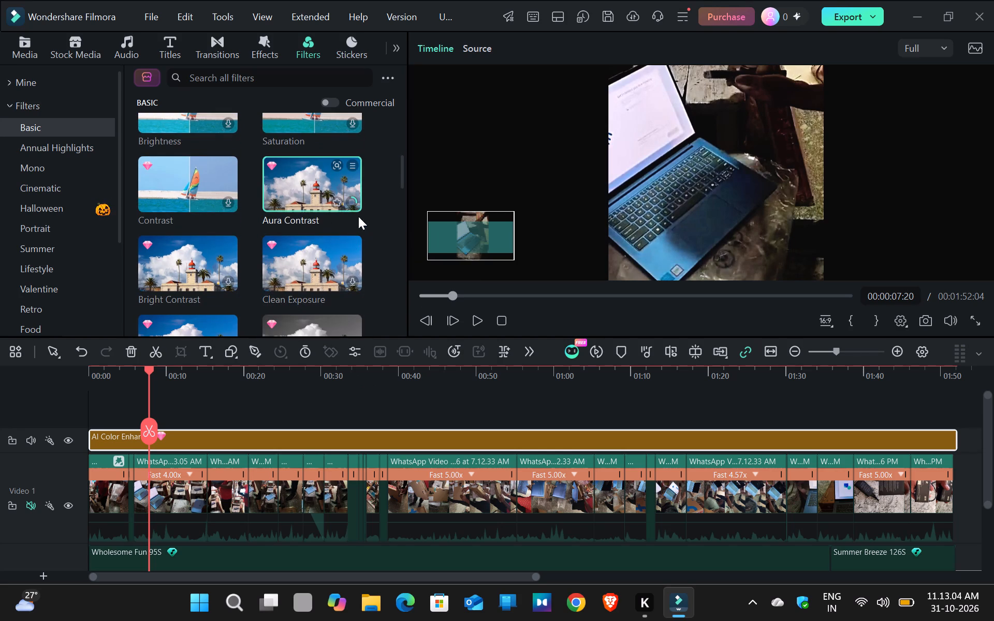
{"action": "scroll", "coordinate": [302, 200], "scroll_direction": "up", "scroll_amount": 1}
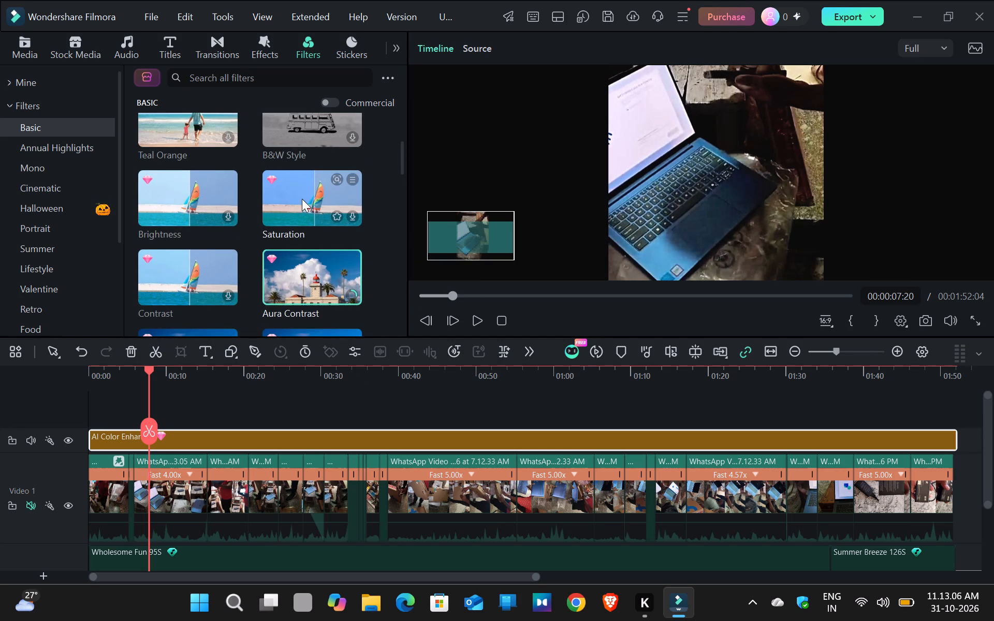
{"action": "left_click", "coordinate": [195, 183]}
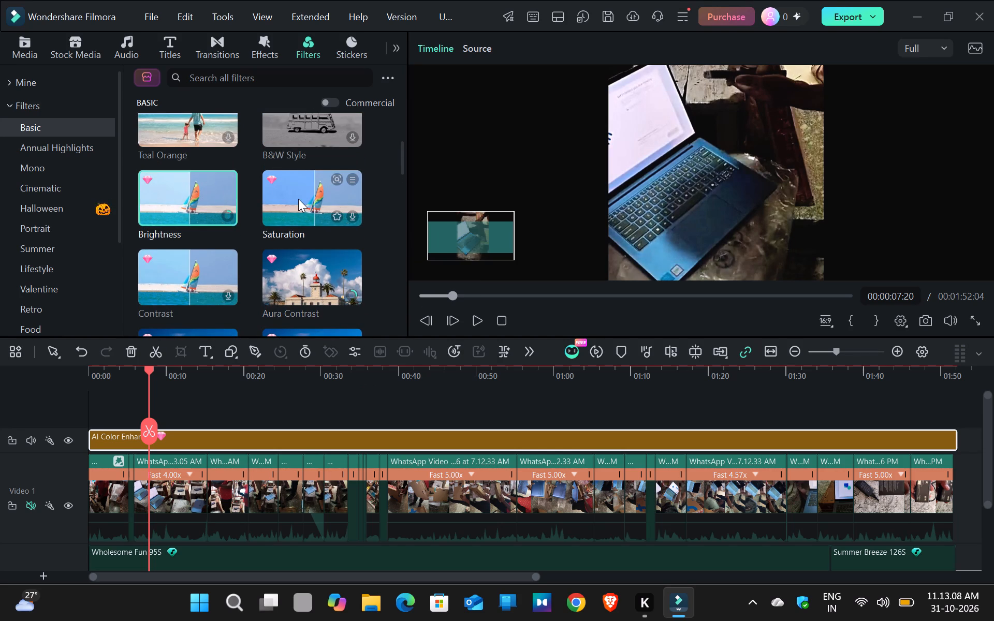
{"action": "left_click", "coordinate": [299, 199]}
{"action": "left_click", "coordinate": [325, 269]}
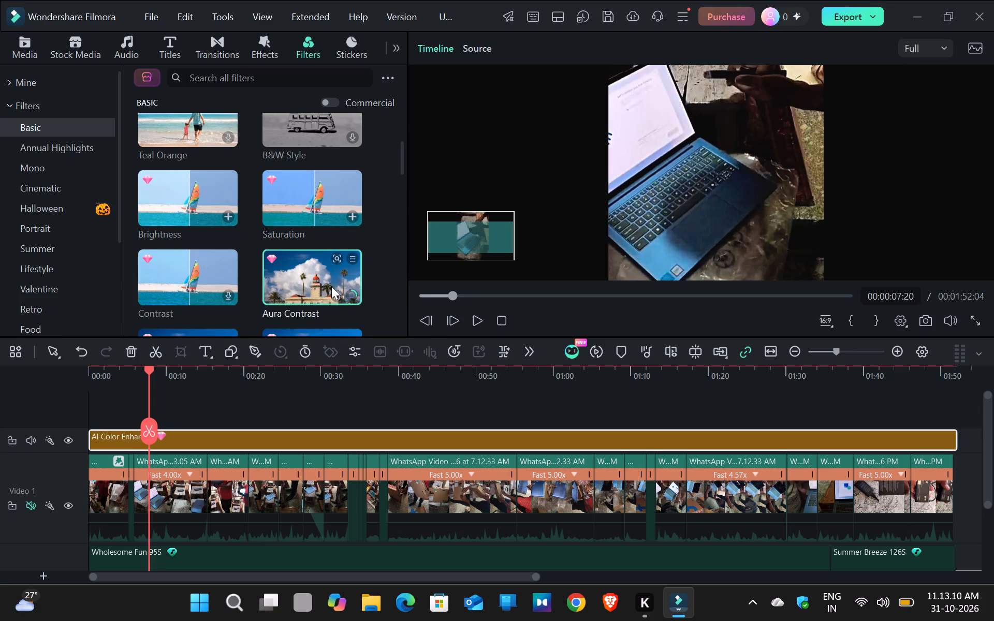
{"action": "left_click", "coordinate": [350, 219]}
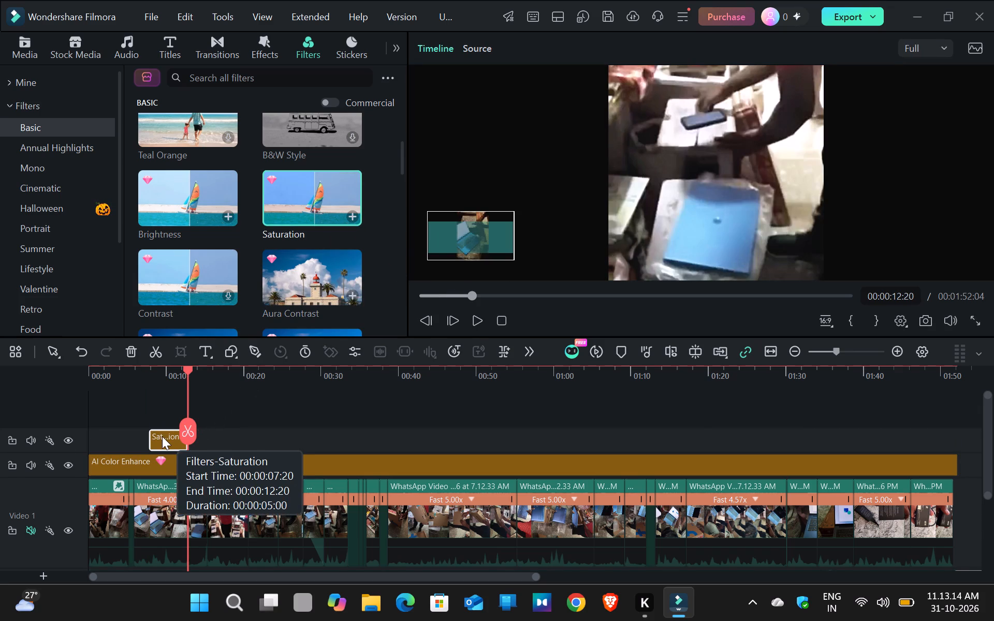
Stretch the Saturation filter from the start of the timeline to about 1:52, matching the AI Color Enhance filter.
{"action": "left_click_drag", "start_coordinate": [162, 436], "coordinate": [154, 437]}
{"action": "left_click", "coordinate": [149, 438]}
{"action": "left_click_drag", "start_coordinate": [143, 438], "coordinate": [104, 440]}
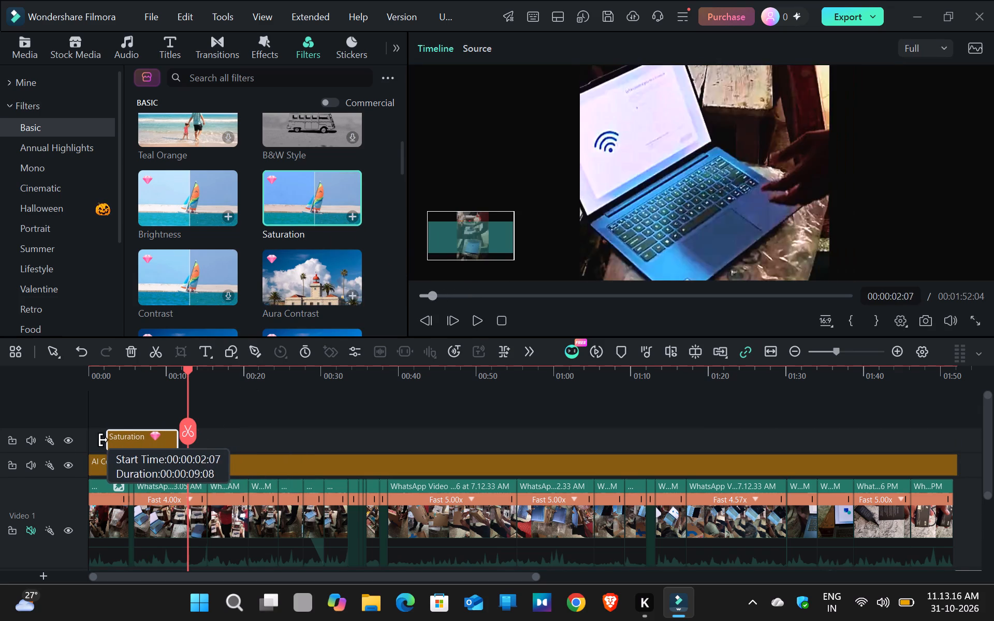
{"action": "left_click_drag", "start_coordinate": [104, 440], "coordinate": [92, 440]}
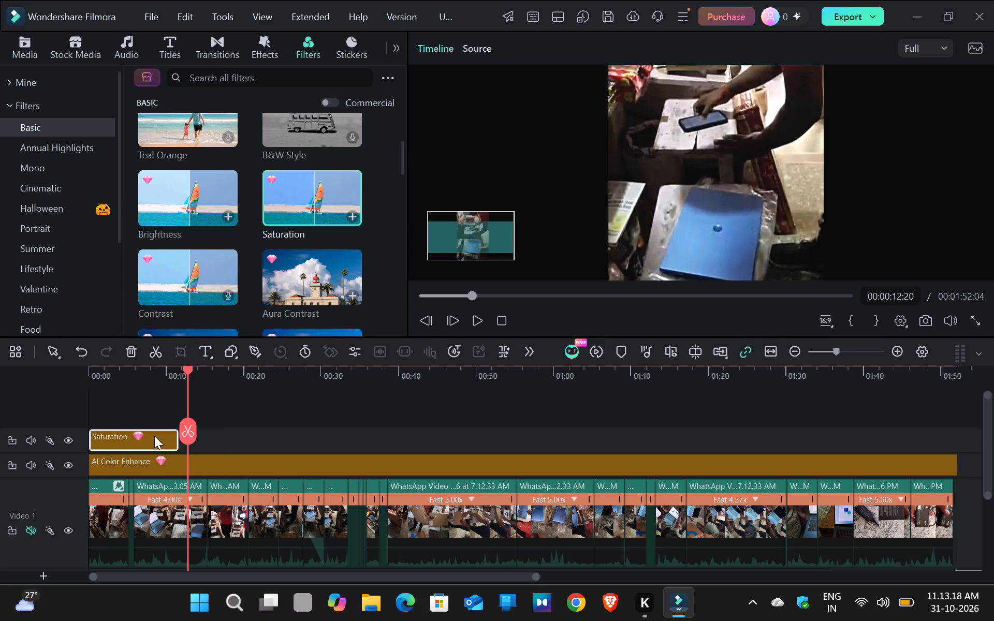
{"action": "left_click_drag", "start_coordinate": [177, 439], "coordinate": [576, 446]}
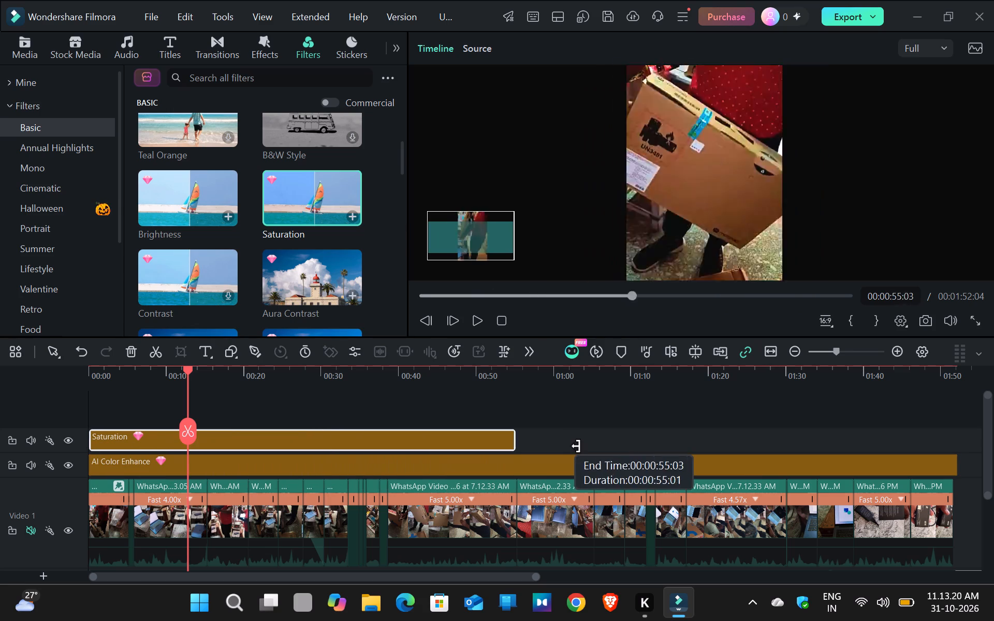
{"action": "left_click_drag", "start_coordinate": [576, 446], "coordinate": [847, 445]}
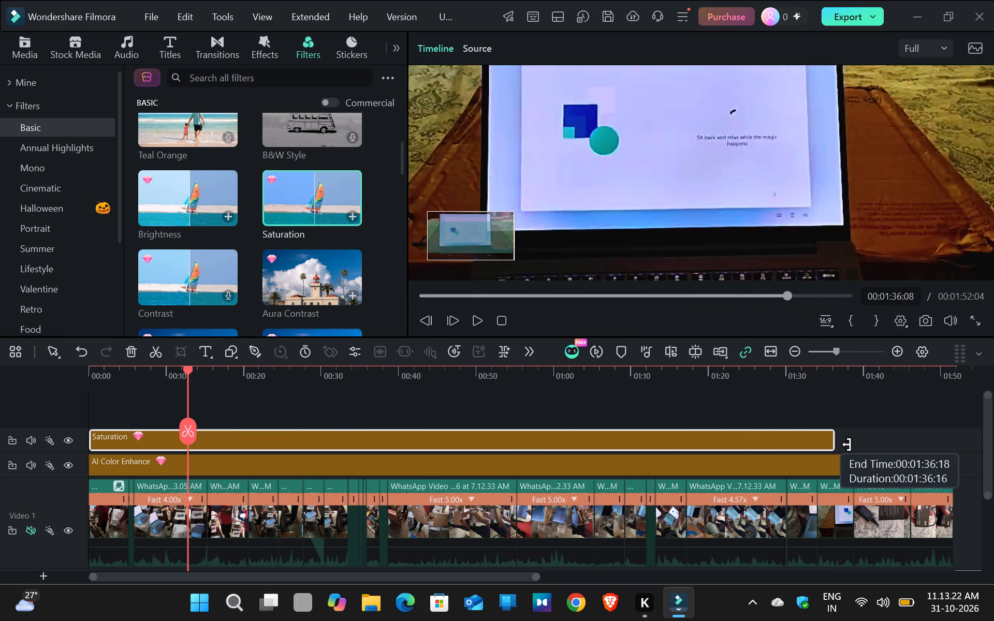
{"action": "left_click_drag", "start_coordinate": [847, 445], "coordinate": [965, 440]}
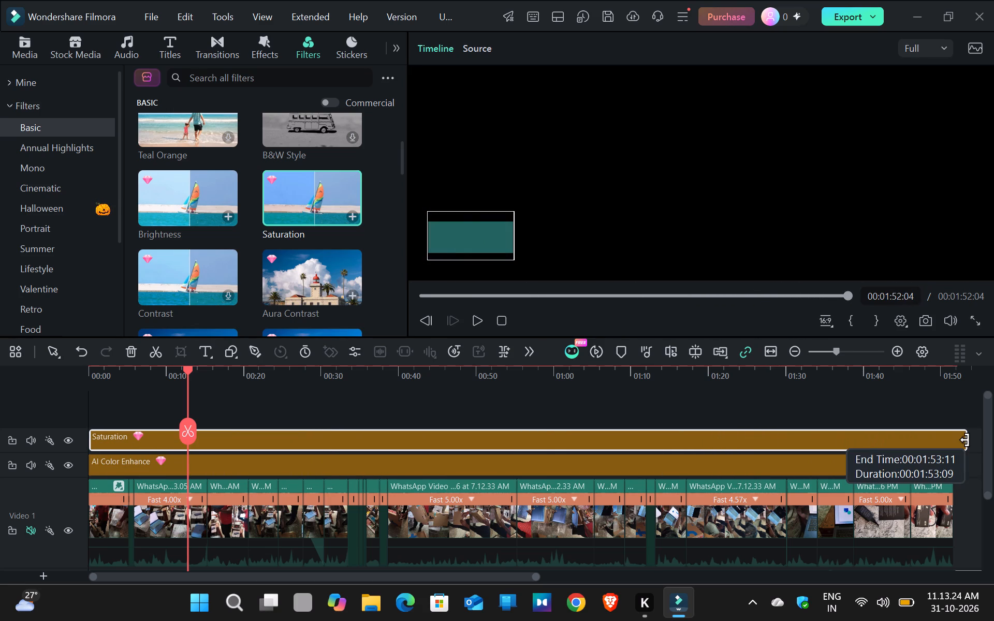
{"action": "left_click_drag", "start_coordinate": [965, 440], "coordinate": [957, 441]}
{"action": "left_click", "coordinate": [957, 441]}
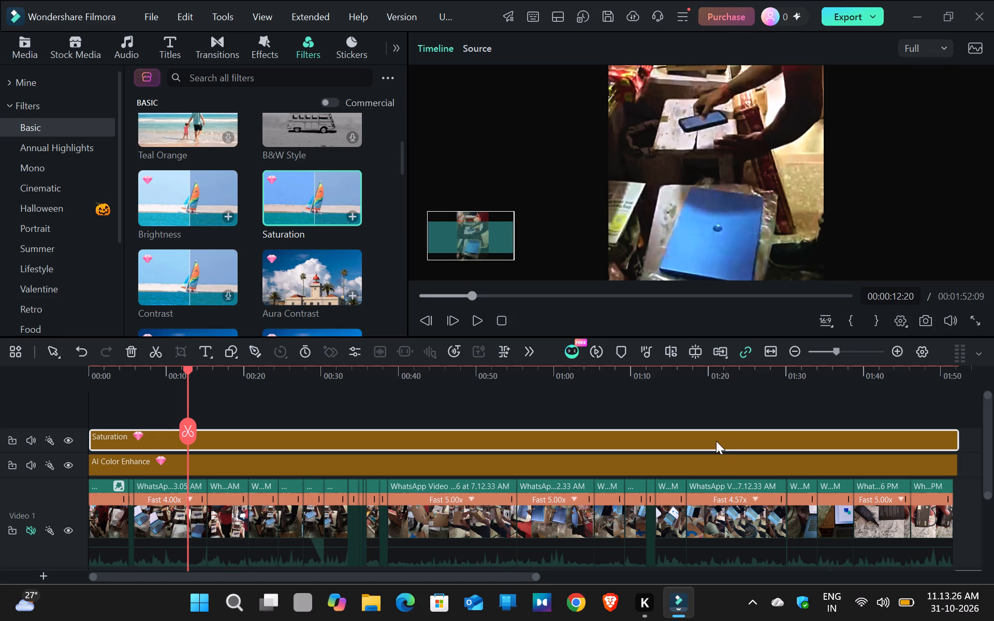
Lower the Saturation filter's saturation to 40.43 and confirm its settings.
{"action": "double_click", "coordinate": [716, 440]}
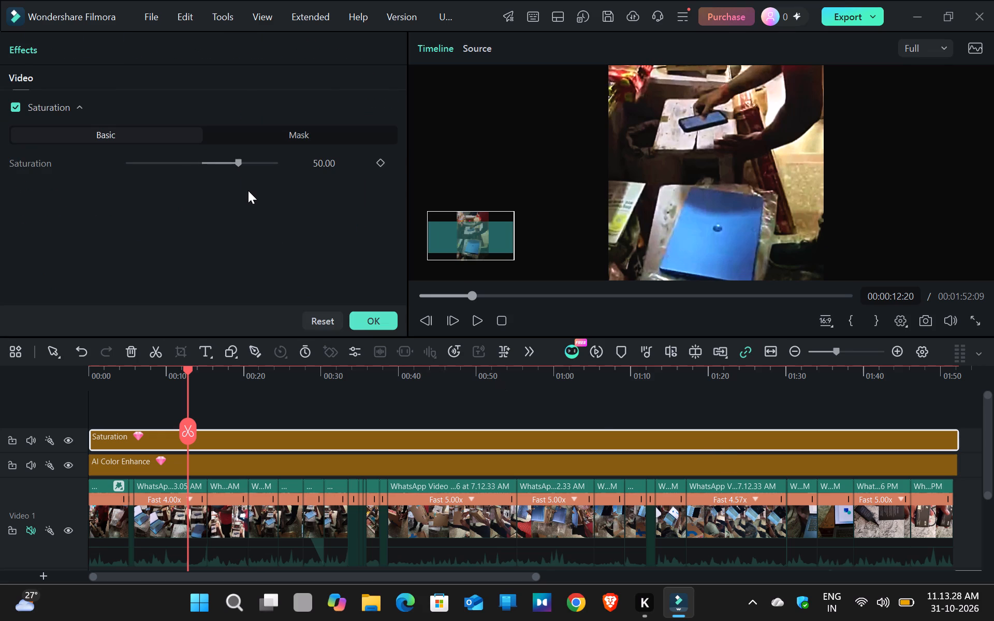
{"action": "left_click", "coordinate": [232, 162]}
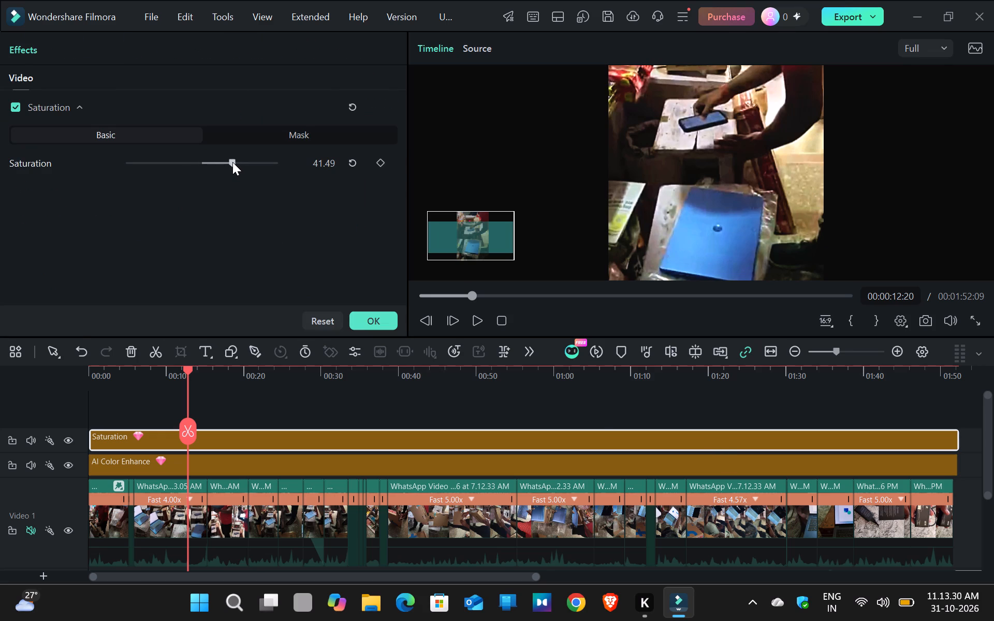
{"action": "left_click", "coordinate": [236, 162]}
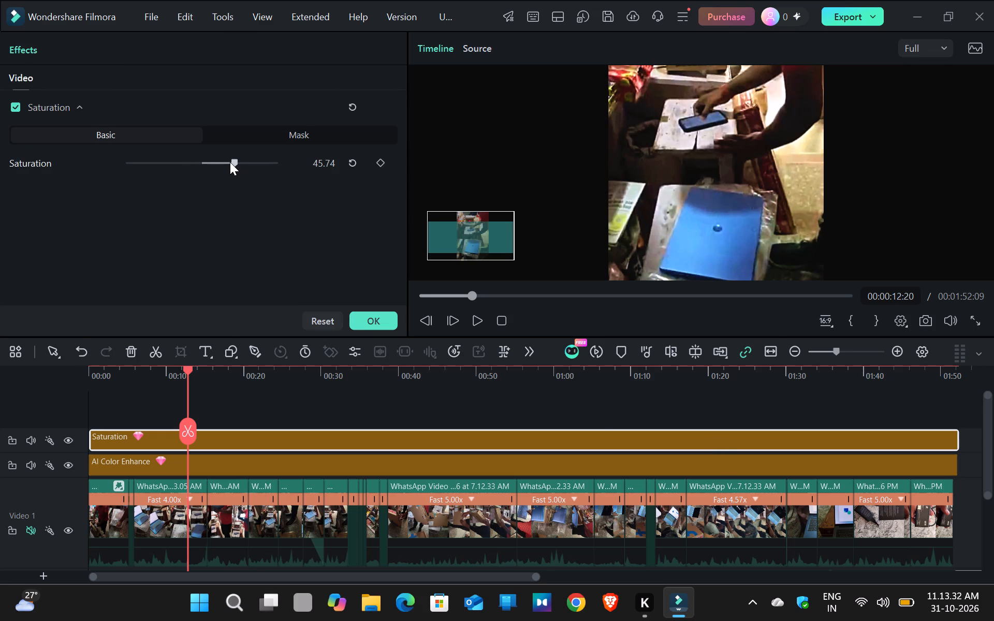
{"action": "left_click", "coordinate": [230, 162]}
{"action": "left_click", "coordinate": [231, 161]}
{"action": "left_click", "coordinate": [380, 319]}
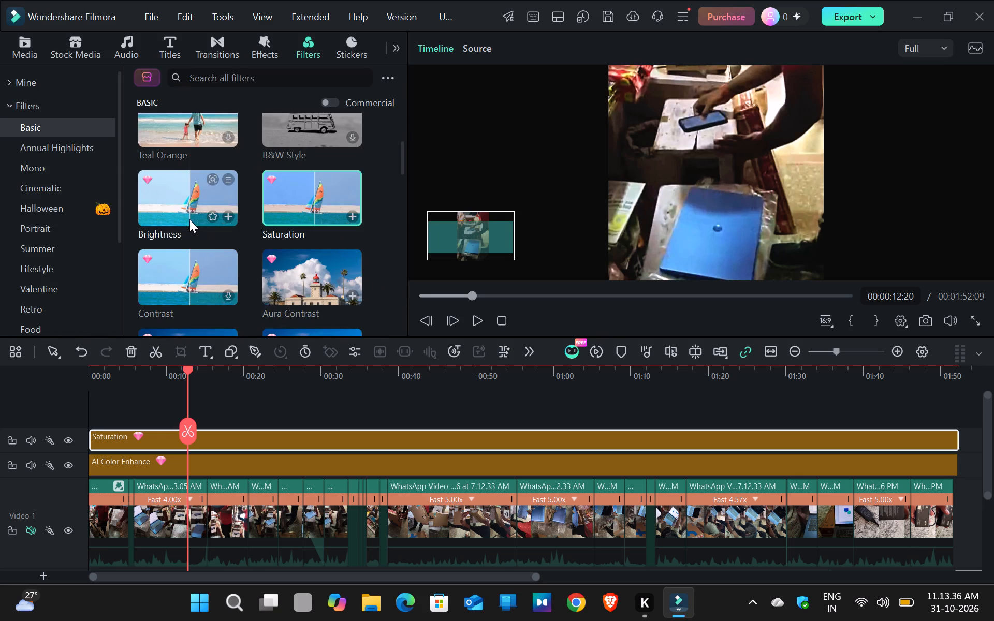
Add the Brightness filter above Saturation and stretch it from the start of the timeline to about 1:53.
{"action": "left_click", "coordinate": [189, 218]}
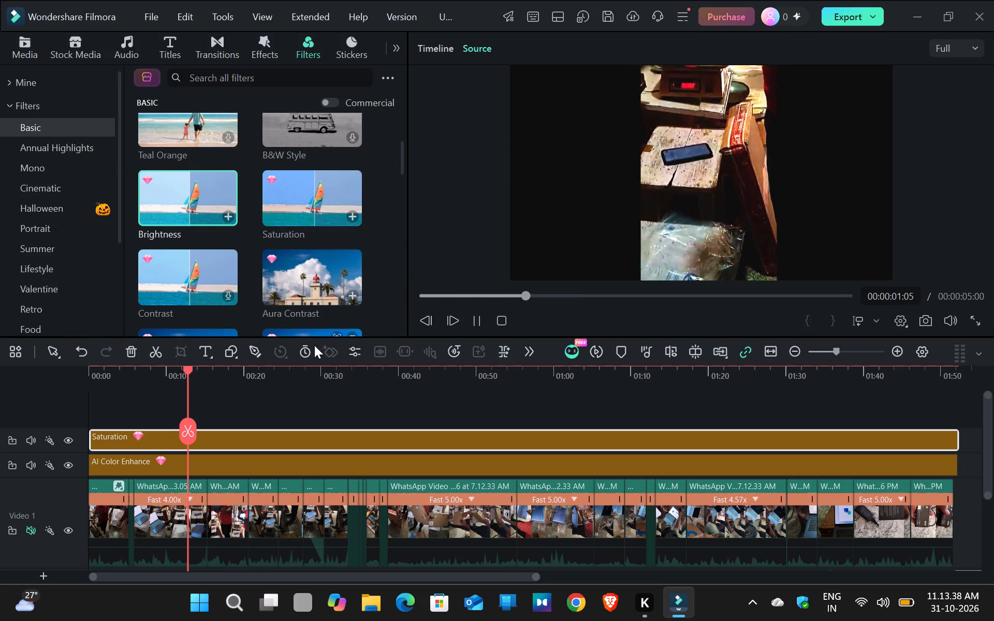
{"action": "left_click", "coordinate": [228, 212]}
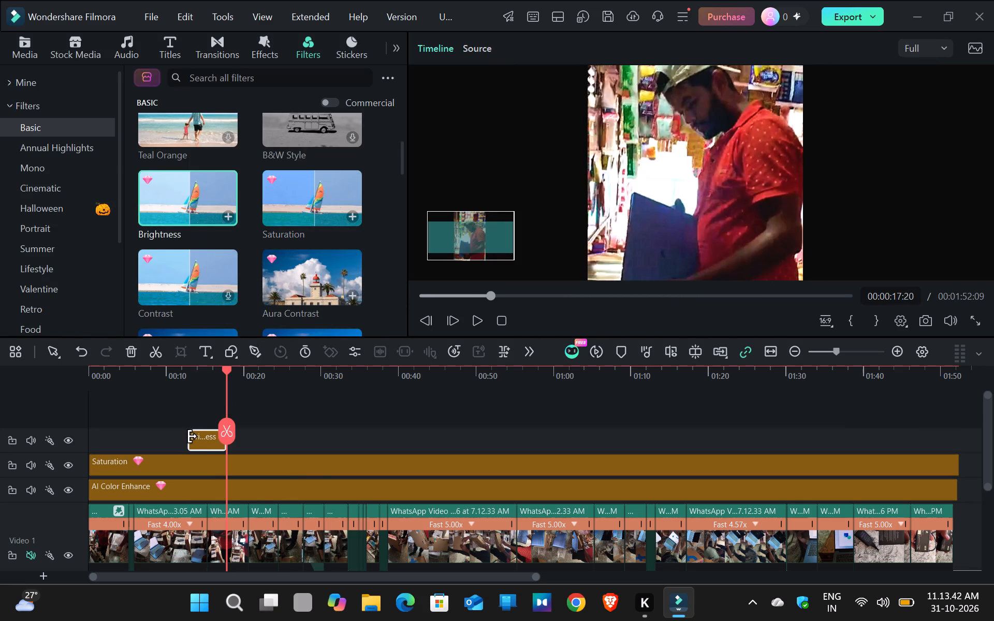
{"action": "left_click_drag", "start_coordinate": [193, 436], "coordinate": [68, 442]}
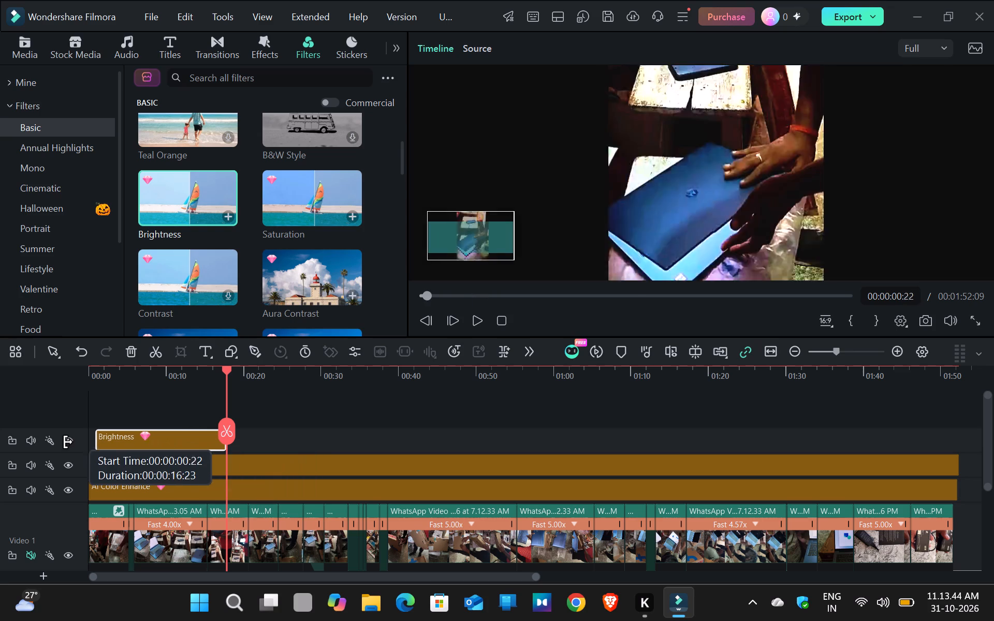
{"action": "left_click_drag", "start_coordinate": [68, 442], "coordinate": [68, 442]}
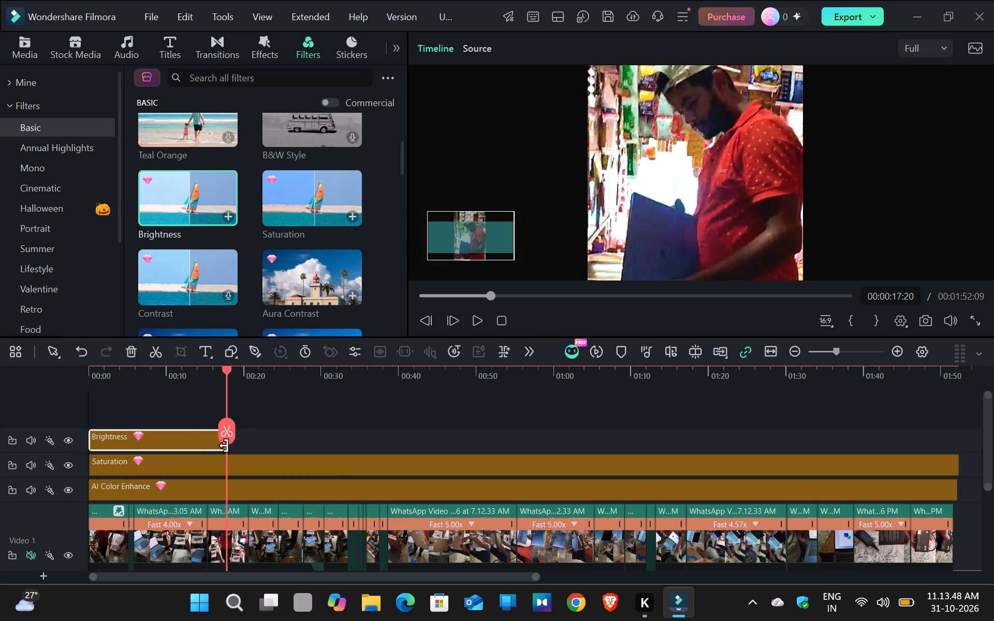
{"action": "key", "text": "ctrl+Right"}
{"action": "key", "text": "ctrl+Right"}
{"action": "key", "text": "ctrl+Right"}
{"action": "key", "text": "ctrl+Right"}
{"action": "key", "text": "ctrl+Right"}
{"action": "key", "text": "ctrl+Right"}
{"action": "key", "text": "ctrl+Right"}
{"action": "key", "text": "ctrl+Right"}
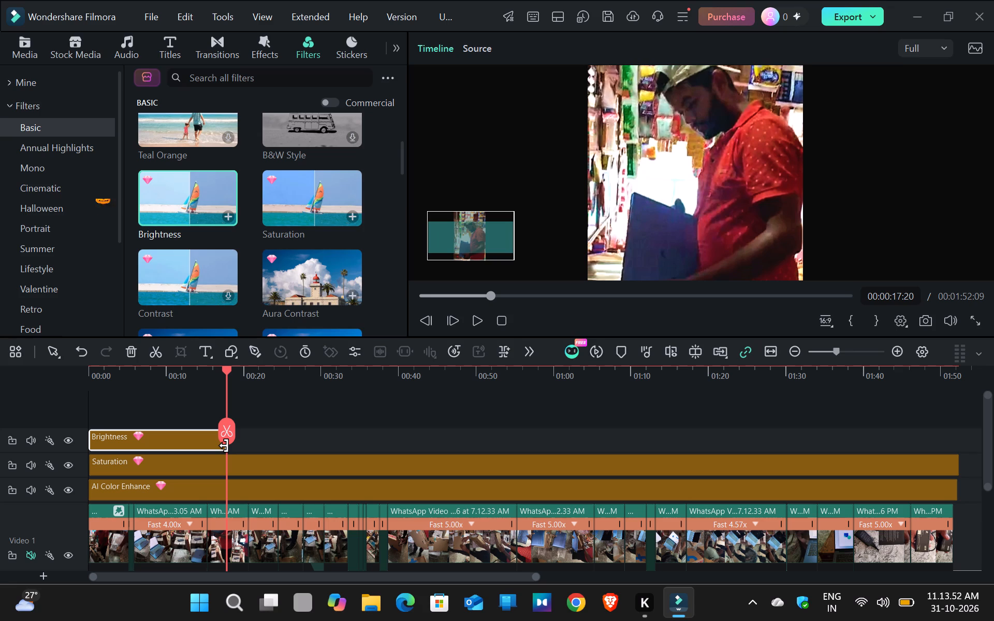
{"action": "left_click_drag", "start_coordinate": [224, 446], "coordinate": [861, 440]}
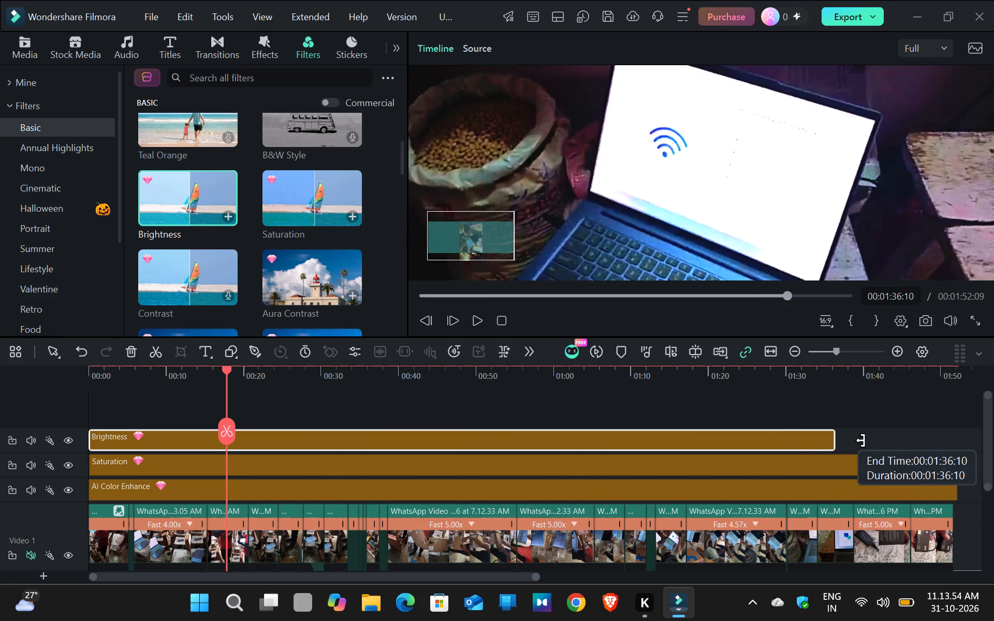
{"action": "left_click_drag", "start_coordinate": [861, 440], "coordinate": [962, 437]}
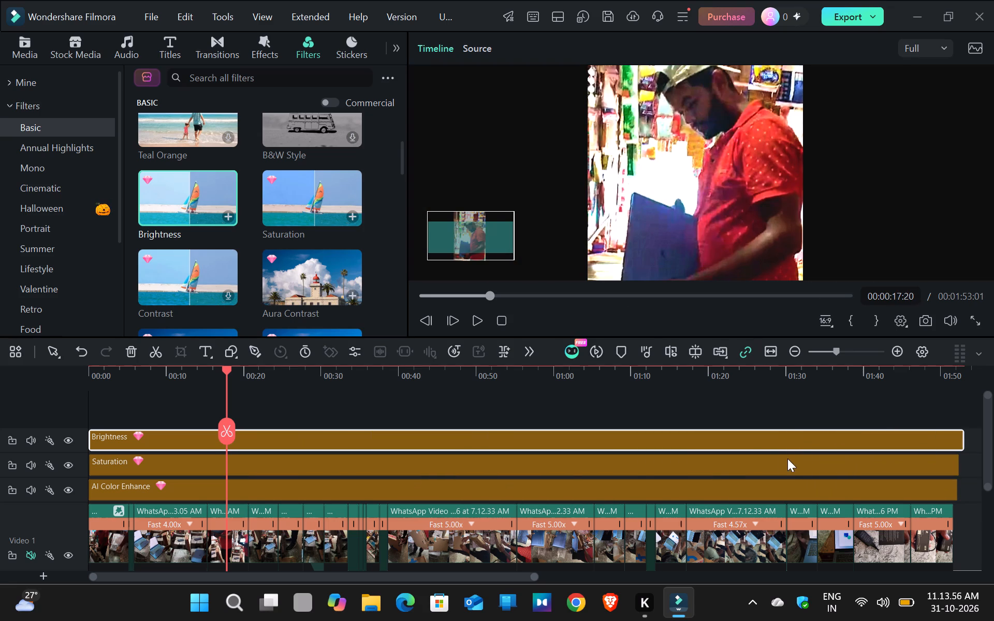
Add the Aura Contrast filter above Brightness and stretch it from the start of the timeline to about 1:53.
{"action": "left_click", "coordinate": [314, 270]}
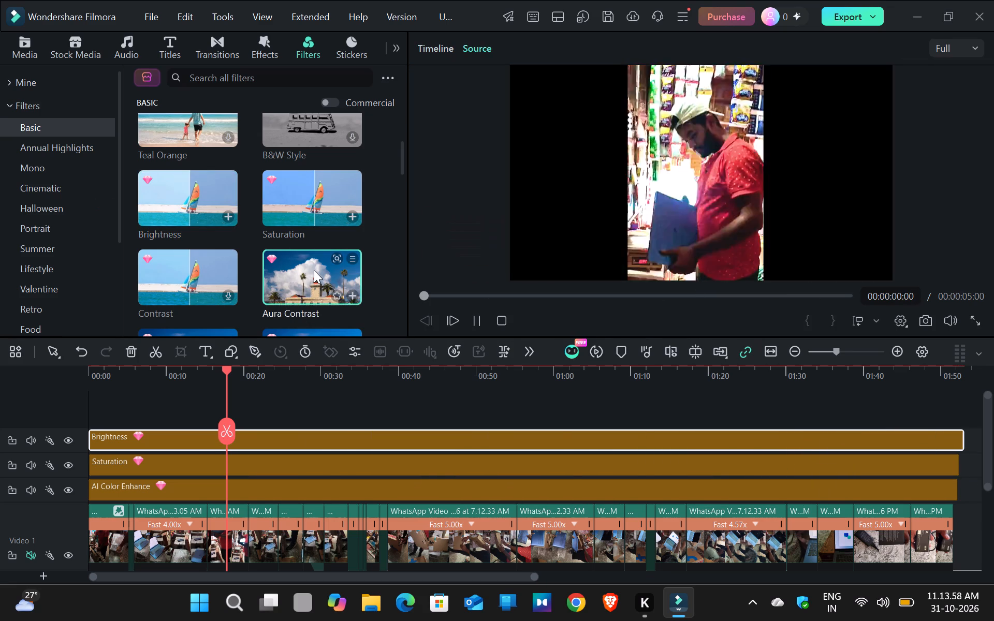
{"action": "left_click", "coordinate": [355, 292]}
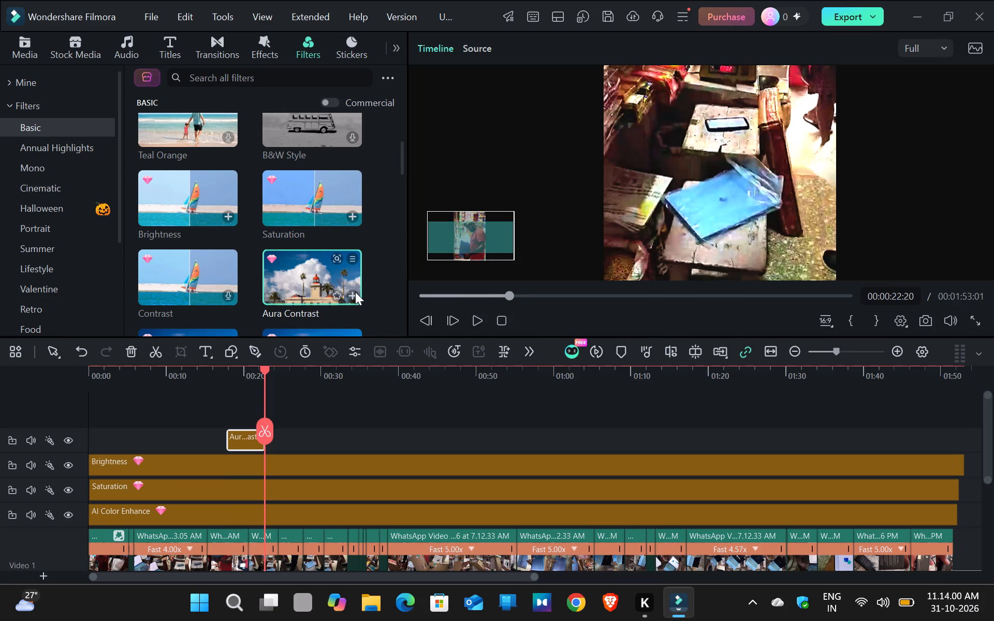
{"action": "left_click", "coordinate": [229, 440]}
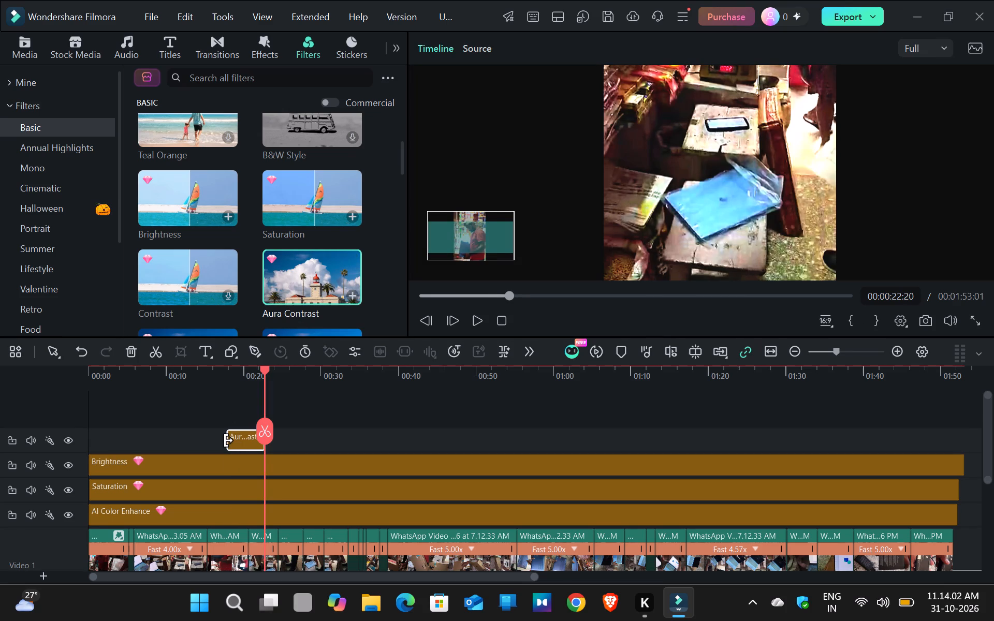
{"action": "left_click_drag", "start_coordinate": [216, 442], "coordinate": [47, 436]}
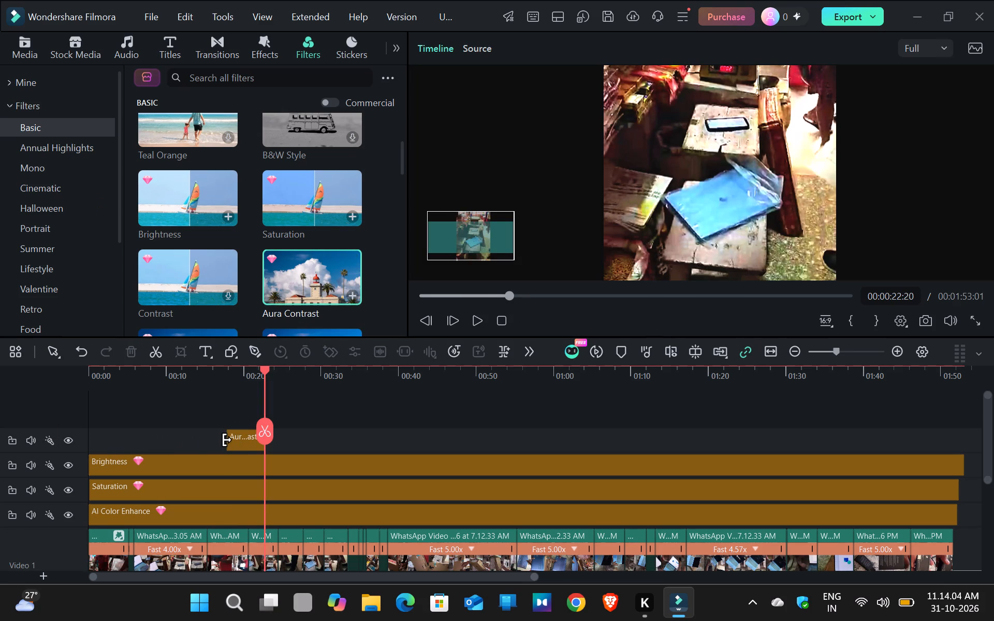
{"action": "left_click_drag", "start_coordinate": [229, 440], "coordinate": [76, 437]}
{"action": "left_click", "coordinate": [76, 437]}
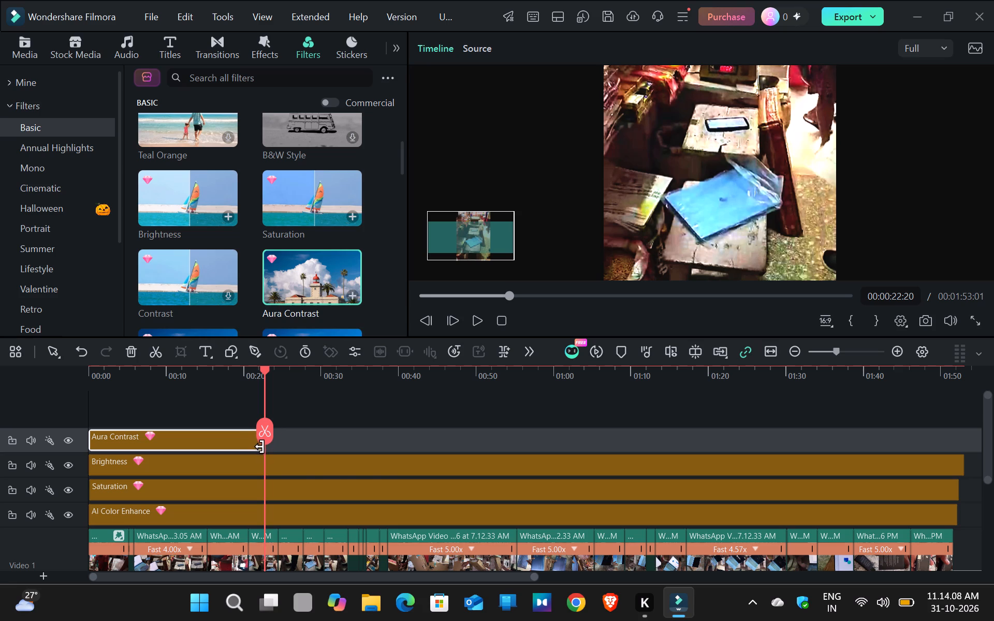
{"action": "left_click_drag", "start_coordinate": [262, 447], "coordinate": [953, 450]}
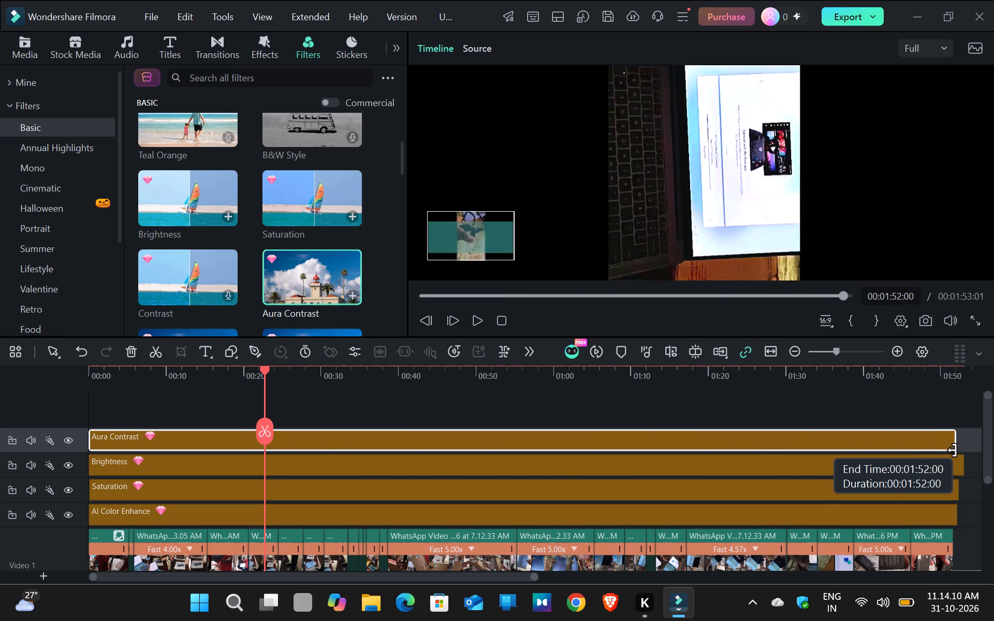
{"action": "left_click_drag", "start_coordinate": [953, 450], "coordinate": [960, 450]}
Play the video from about 22 seconds to check the look of the stacked filters.
{"action": "left_click", "coordinate": [473, 315]}
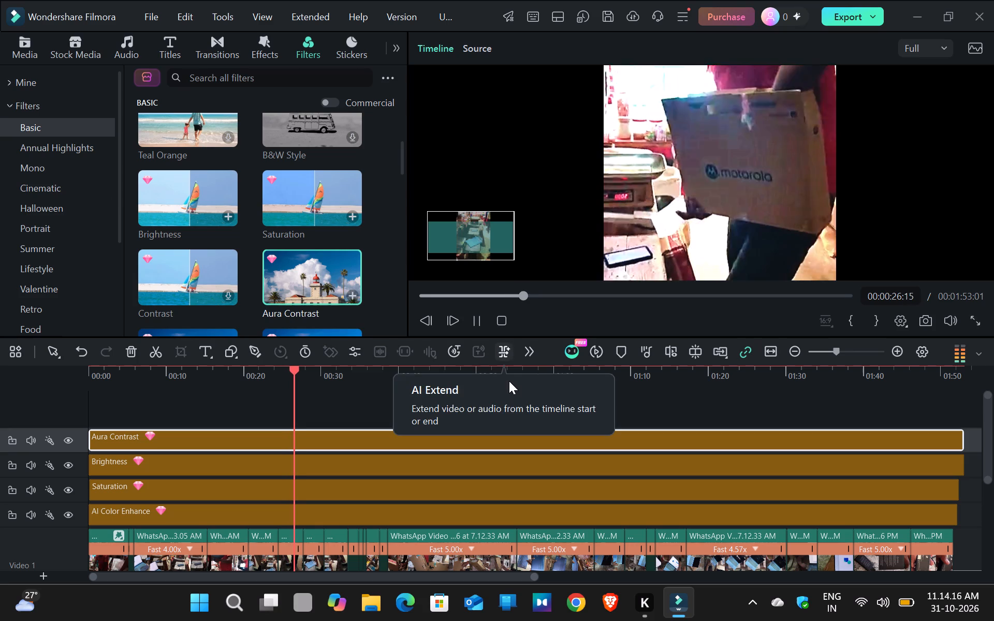
{"action": "left_click", "coordinate": [660, 411]}
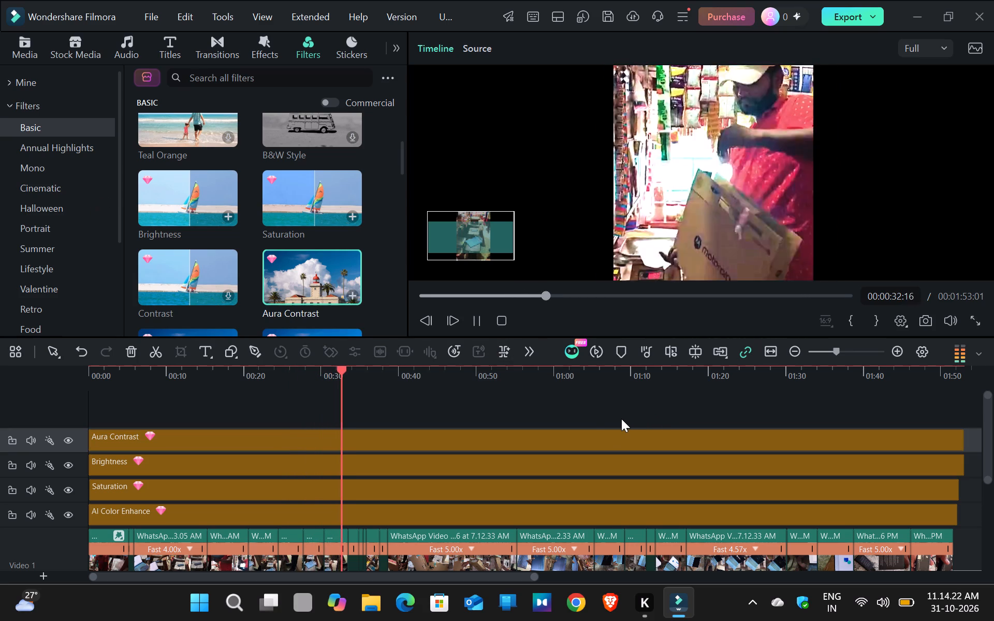
Add the Nature Skin filter from Annual Highlights above Aura Contrast and stretch it from the timeline start to about 1:53.
{"action": "scroll", "coordinate": [231, 259], "scroll_direction": "down", "scroll_amount": 3}
{"action": "scroll", "coordinate": [231, 259], "scroll_direction": "up", "scroll_amount": 4}
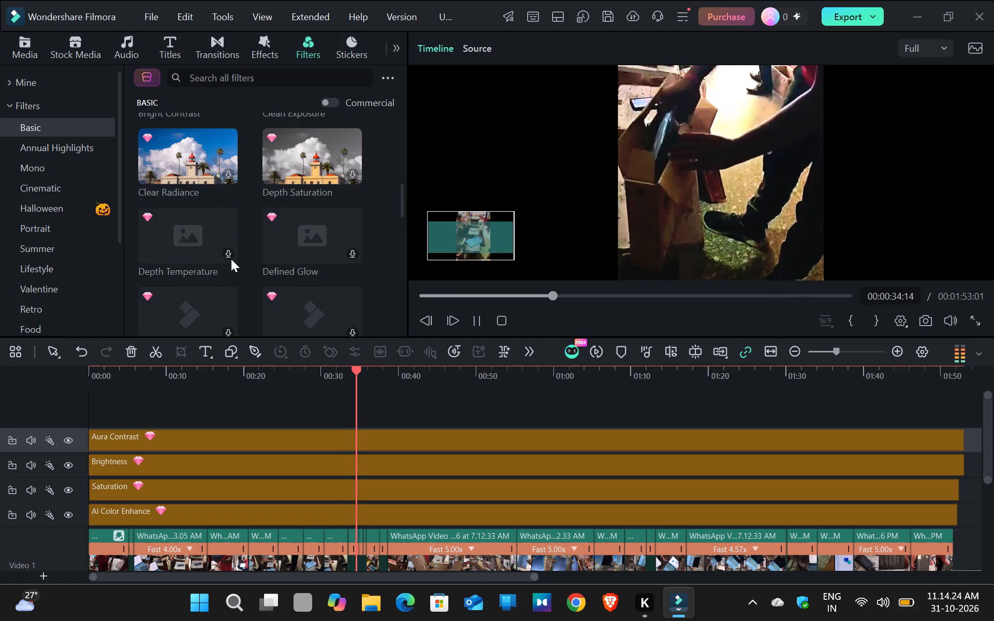
{"action": "left_click", "coordinate": [55, 152]}
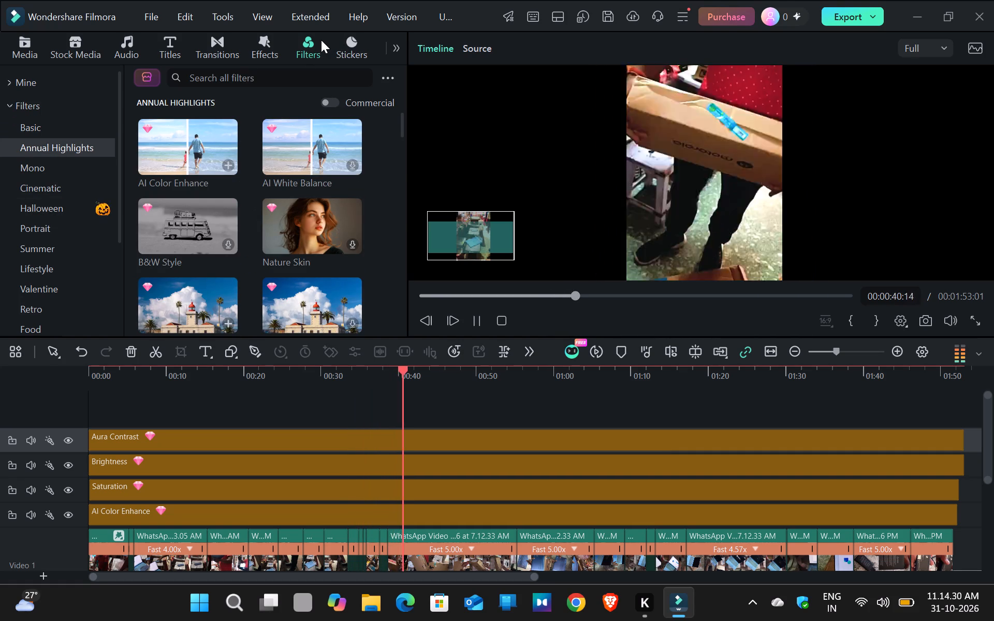
{"action": "left_click", "coordinate": [285, 227]}
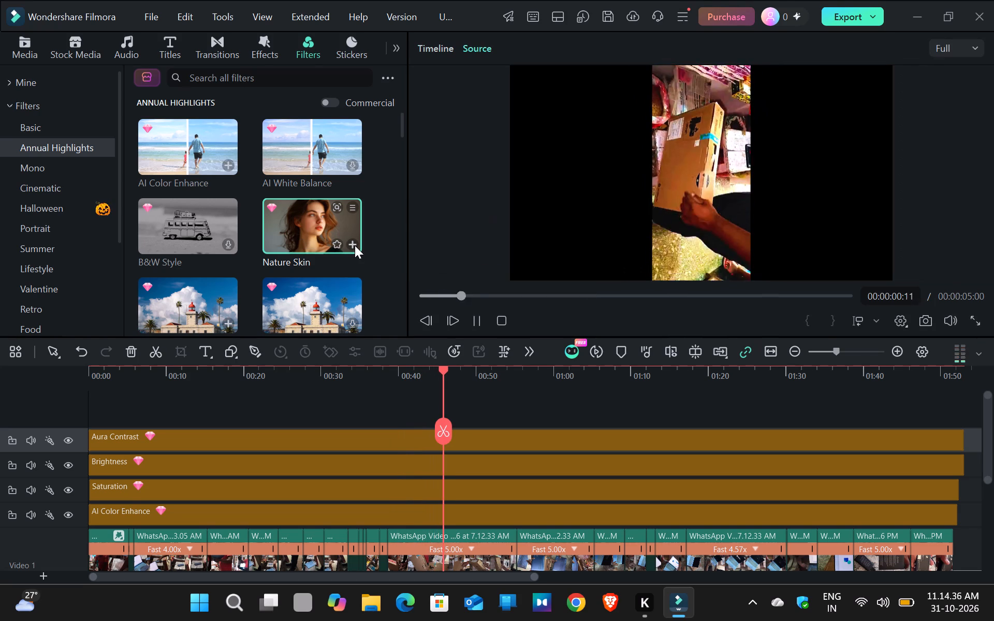
{"action": "left_click", "coordinate": [355, 245]}
{"action": "left_click", "coordinate": [444, 440]}
{"action": "left_click_drag", "start_coordinate": [425, 442], "coordinate": [361, 441]}
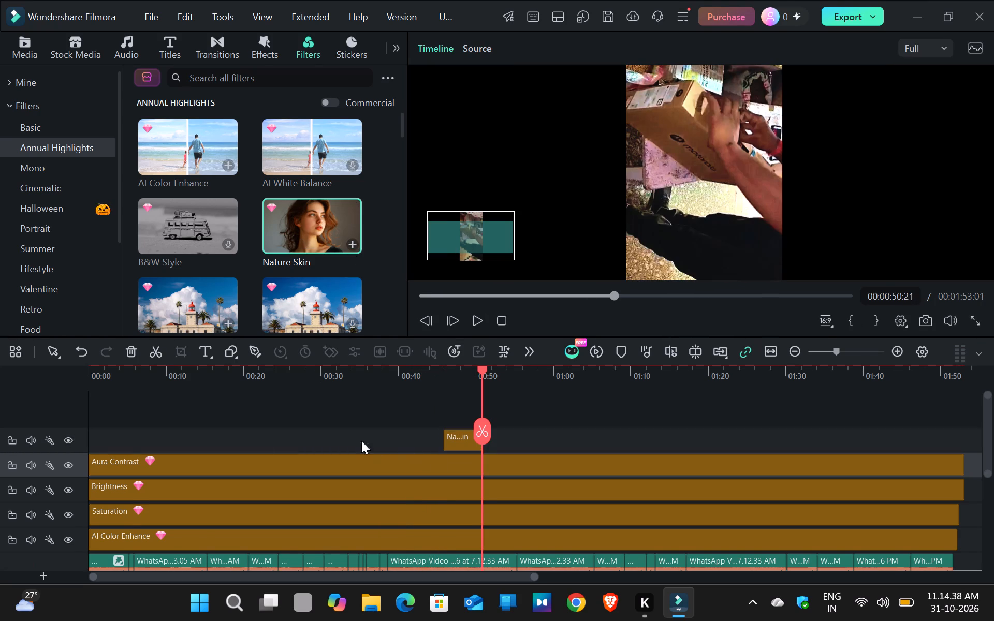
{"action": "left_click_drag", "start_coordinate": [361, 441], "coordinate": [68, 443]}
{"action": "left_click_drag", "start_coordinate": [445, 440], "coordinate": [368, 440]}
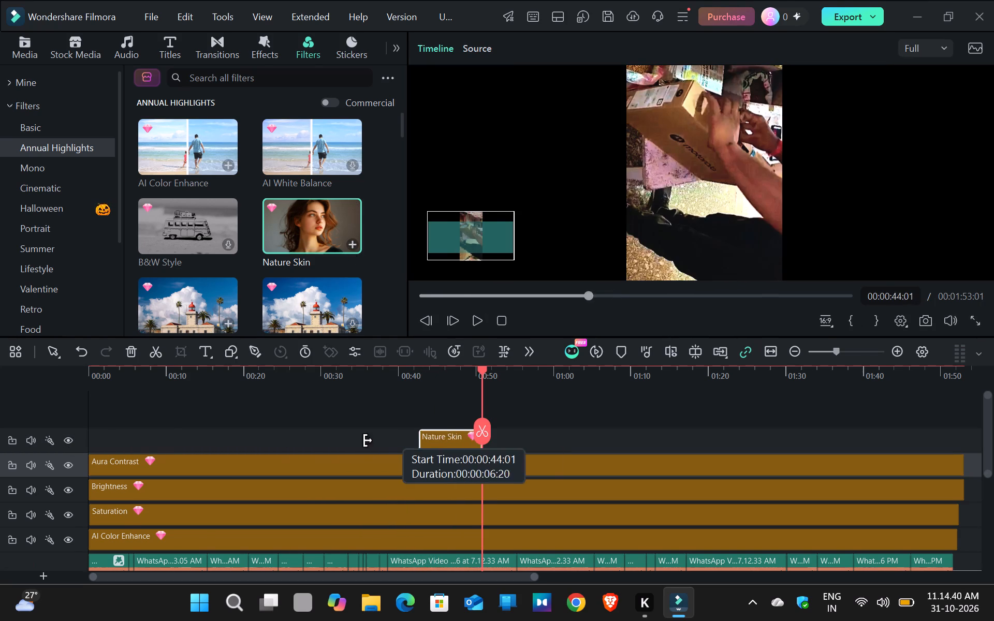
{"action": "left_click_drag", "start_coordinate": [368, 440], "coordinate": [56, 429]}
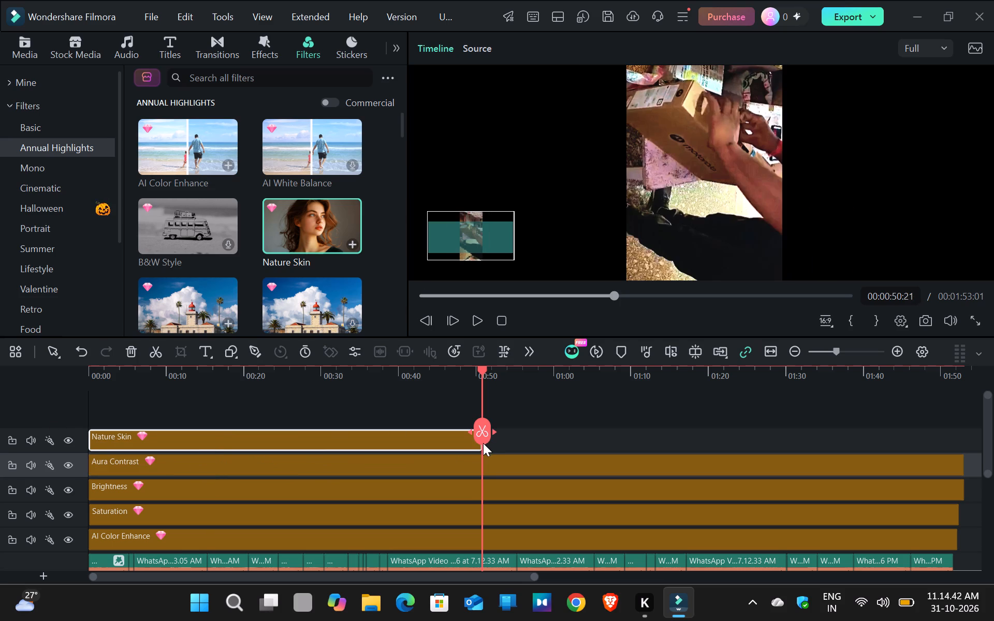
{"action": "left_click", "coordinate": [452, 373]}
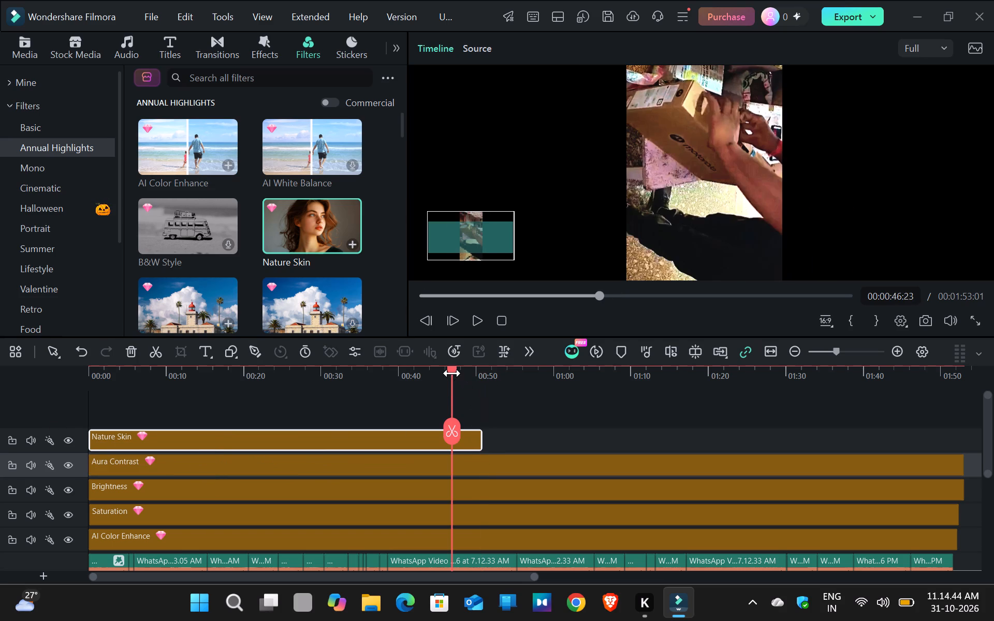
{"action": "left_click_drag", "start_coordinate": [481, 440], "coordinate": [952, 431]}
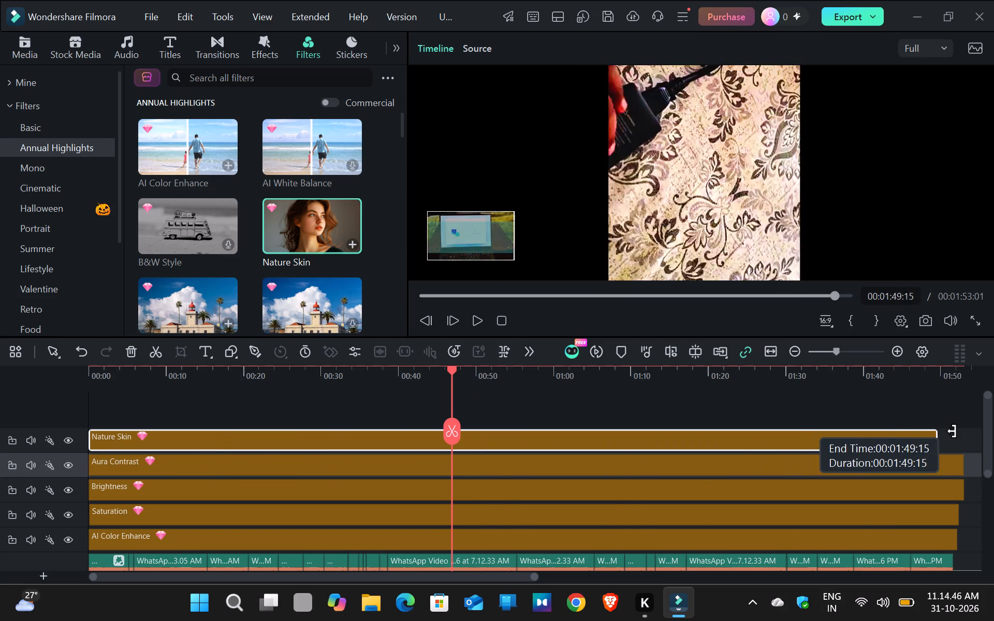
{"action": "left_click_drag", "start_coordinate": [952, 431], "coordinate": [961, 432]}
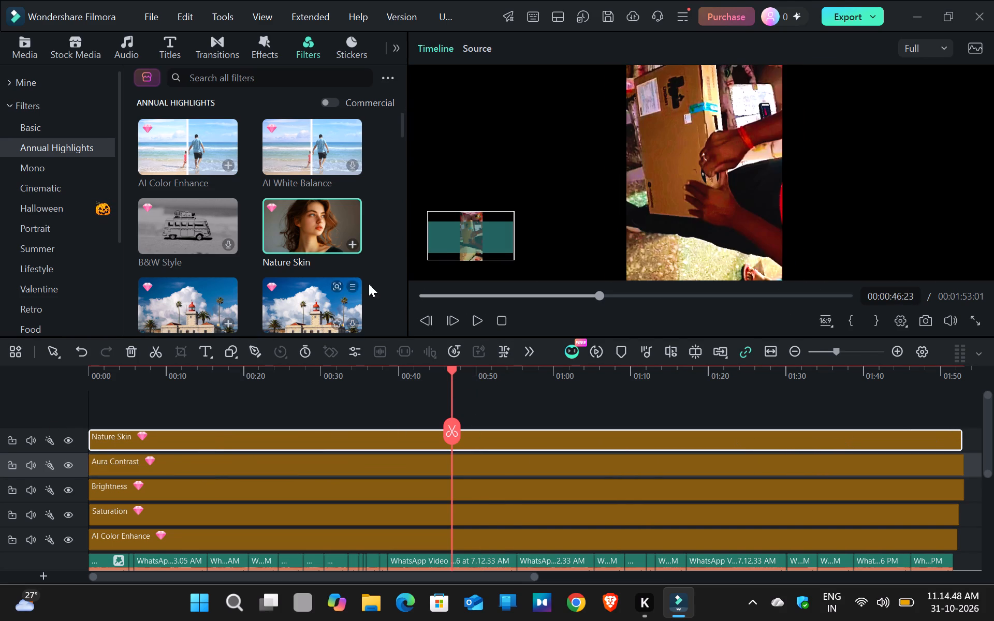
Play the video from about 47 seconds, skipping ahead through the later clips to check the combined filter look, and stop playback.
{"action": "left_click", "coordinate": [480, 318]}
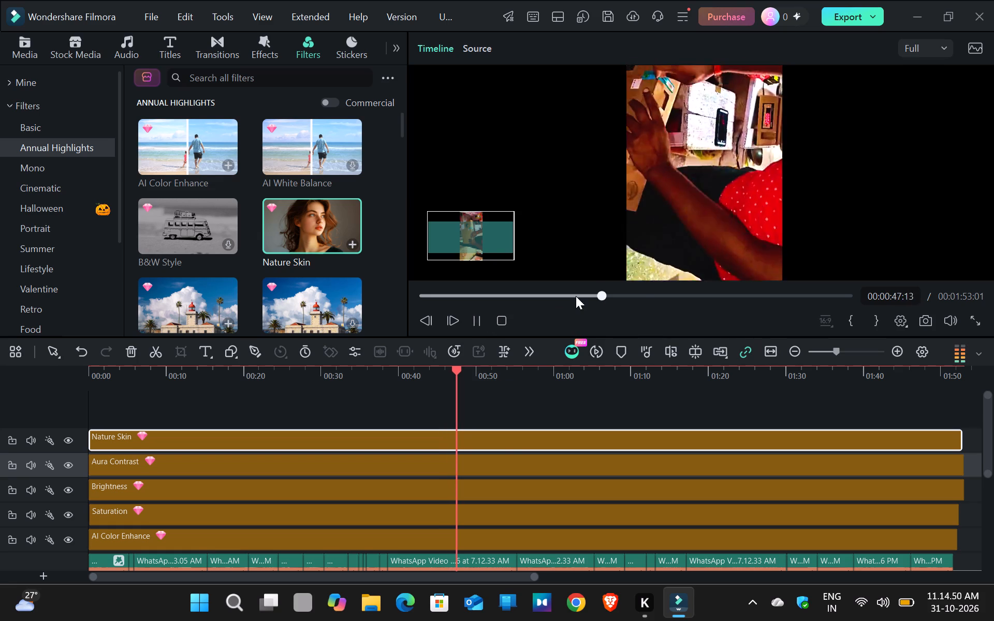
{"action": "left_click", "coordinate": [632, 295]}
{"action": "left_click", "coordinate": [684, 293]}
{"action": "left_click", "coordinate": [736, 293]}
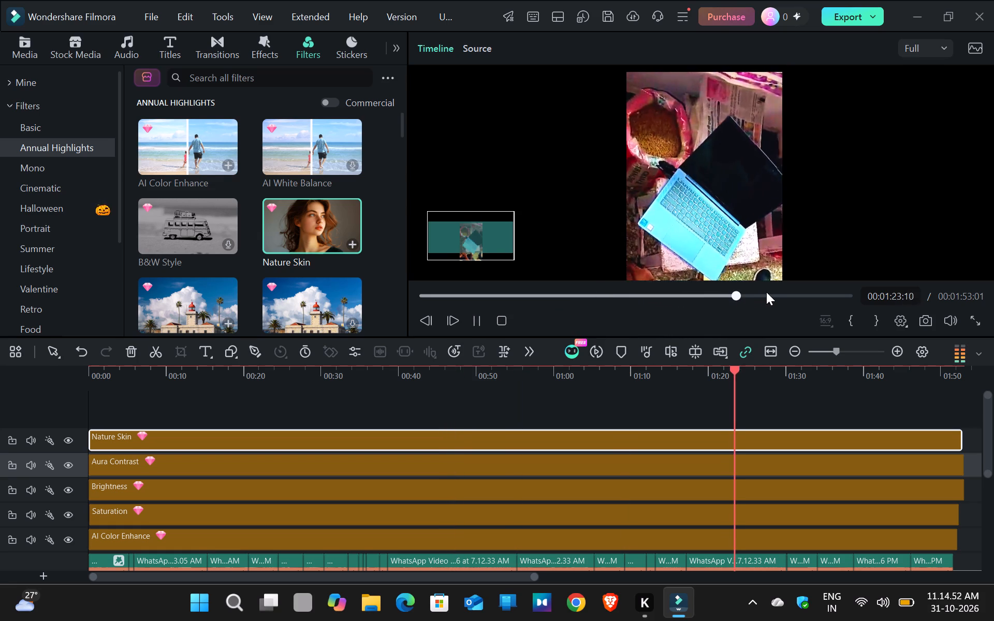
{"action": "left_click", "coordinate": [766, 292]}
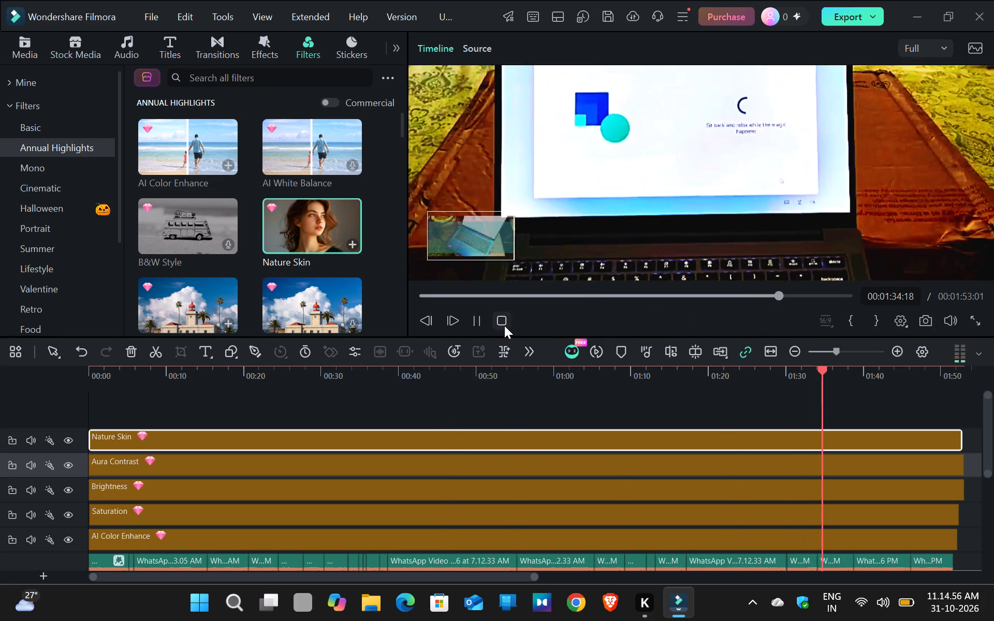
{"action": "left_click", "coordinate": [504, 326]}
Browse the filter categories, including Annual Highlights, Basic and Camera, for another look to add.
{"action": "scroll", "coordinate": [134, 211], "scroll_direction": "down", "scroll_amount": 5}
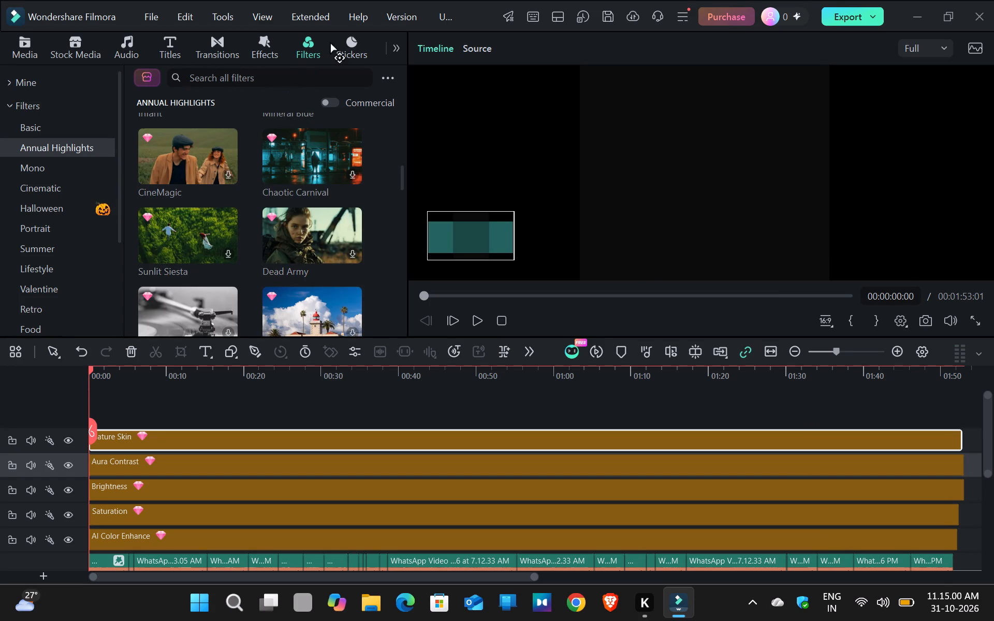
{"action": "left_click", "coordinate": [357, 40]}
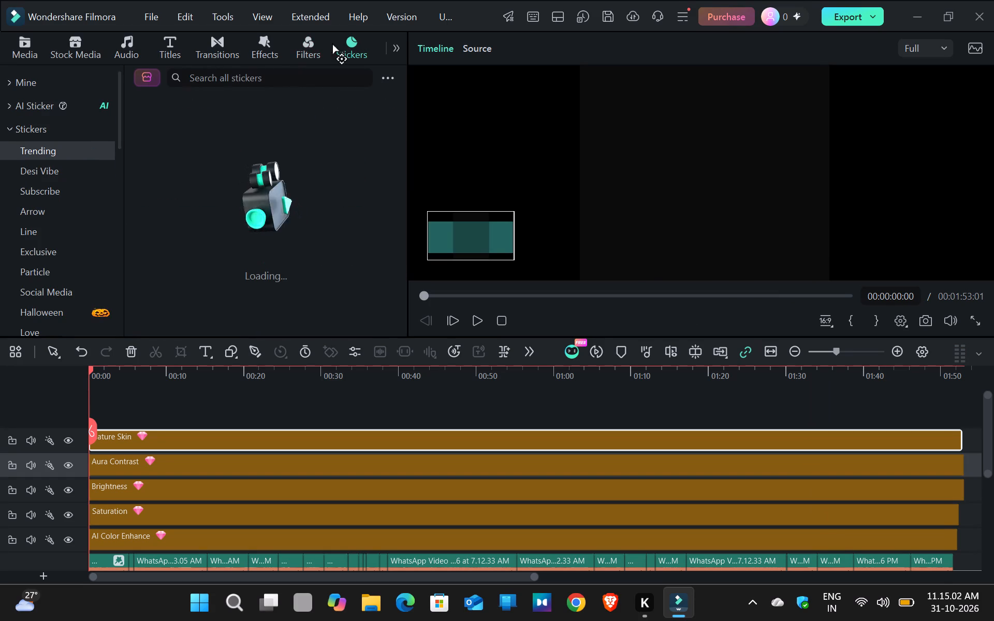
{"action": "left_click", "coordinate": [306, 42]}
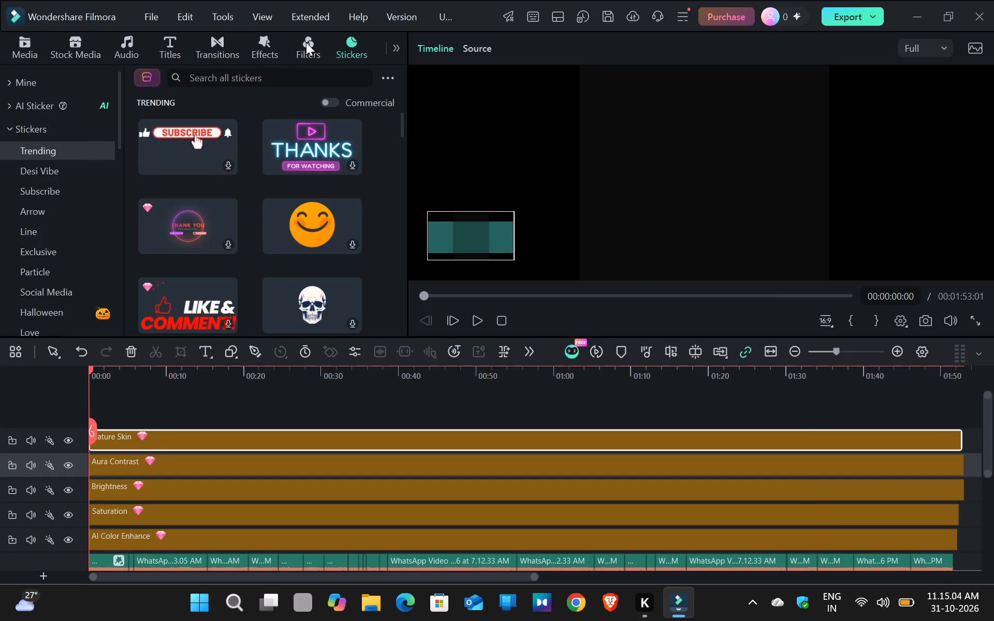
{"action": "left_click", "coordinate": [79, 166]}
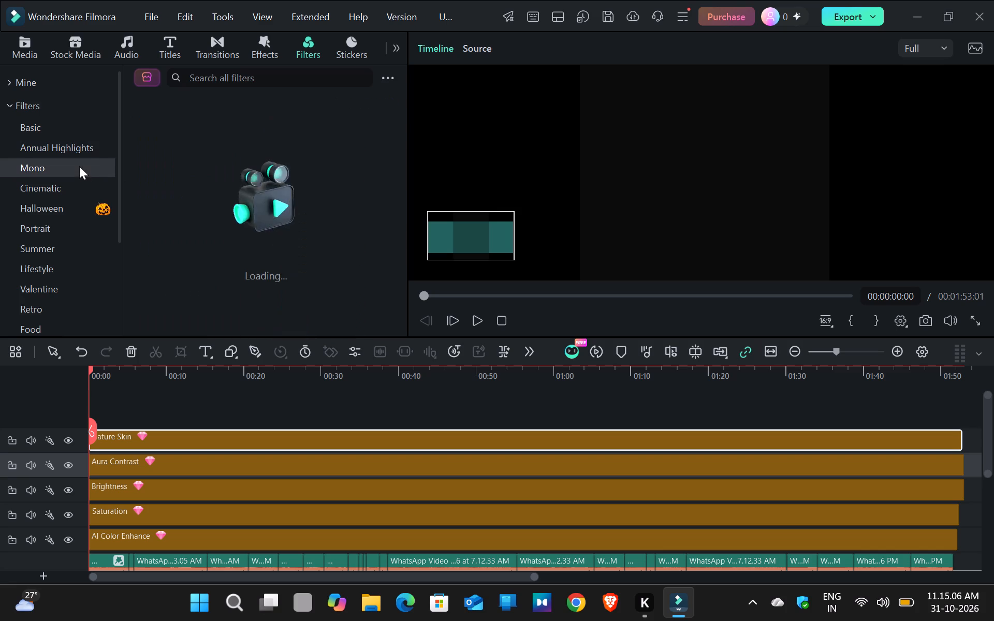
{"action": "left_click", "coordinate": [83, 120]}
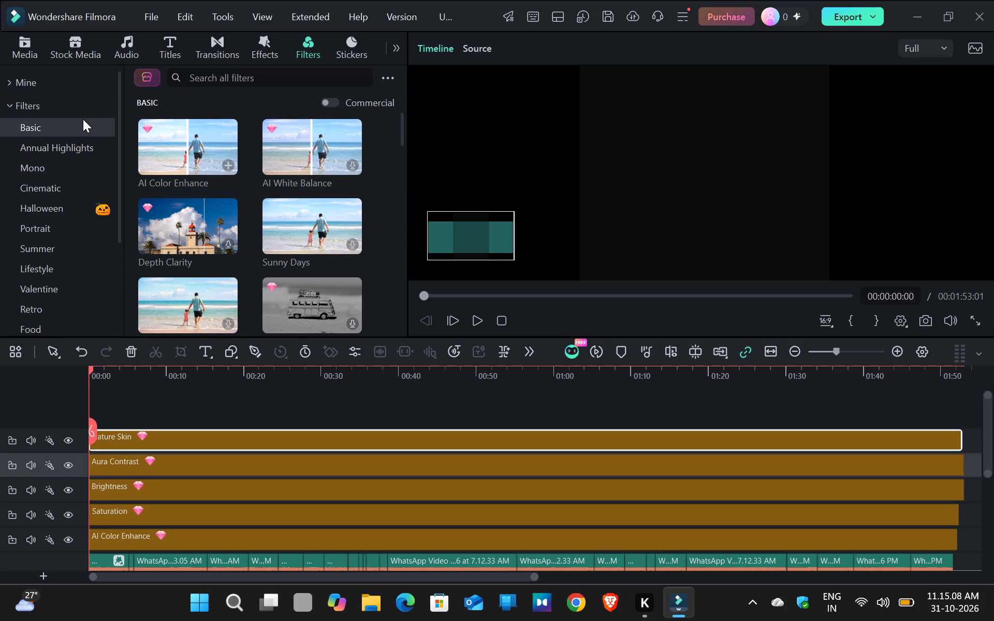
{"action": "left_click", "coordinate": [83, 108]}
{"action": "left_click", "coordinate": [83, 108]}
{"action": "left_click", "coordinate": [82, 85]}
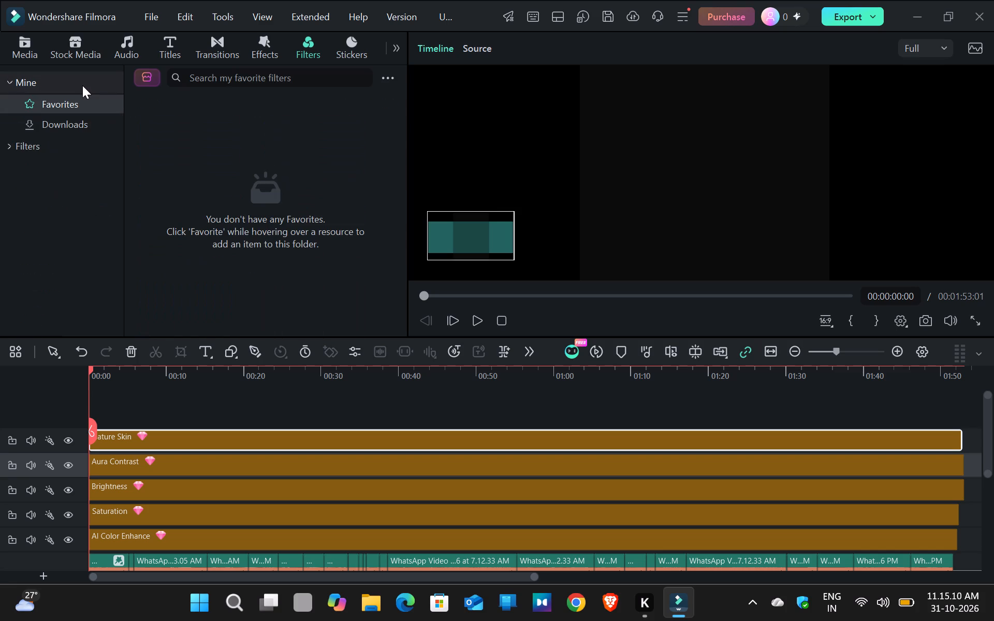
{"action": "left_click", "coordinate": [82, 85]}
{"action": "left_click", "coordinate": [80, 105]}
{"action": "scroll", "coordinate": [49, 228], "scroll_direction": "down", "scroll_amount": 5}
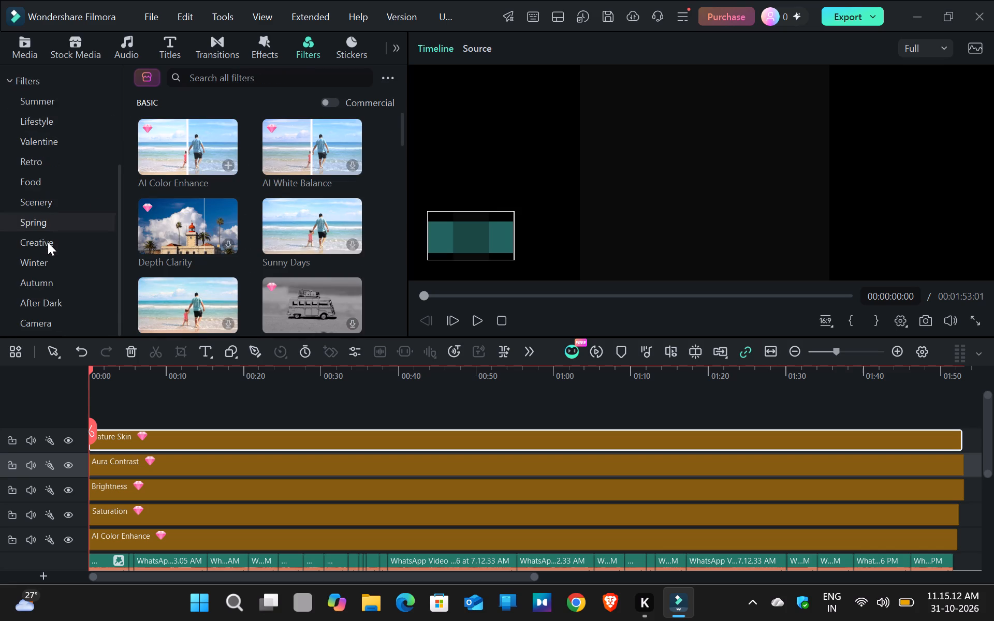
{"action": "scroll", "coordinate": [48, 247], "scroll_direction": "down", "scroll_amount": 3}
{"action": "scroll", "coordinate": [56, 321], "scroll_direction": "down", "scroll_amount": 4}
{"action": "left_click", "coordinate": [56, 317]}
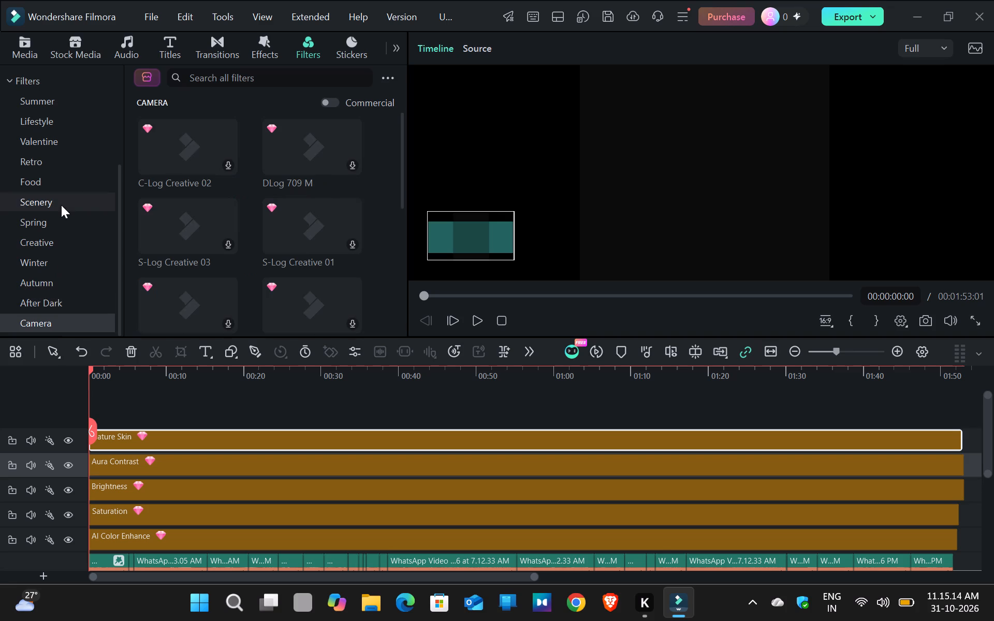
{"action": "left_click", "coordinate": [313, 42]}
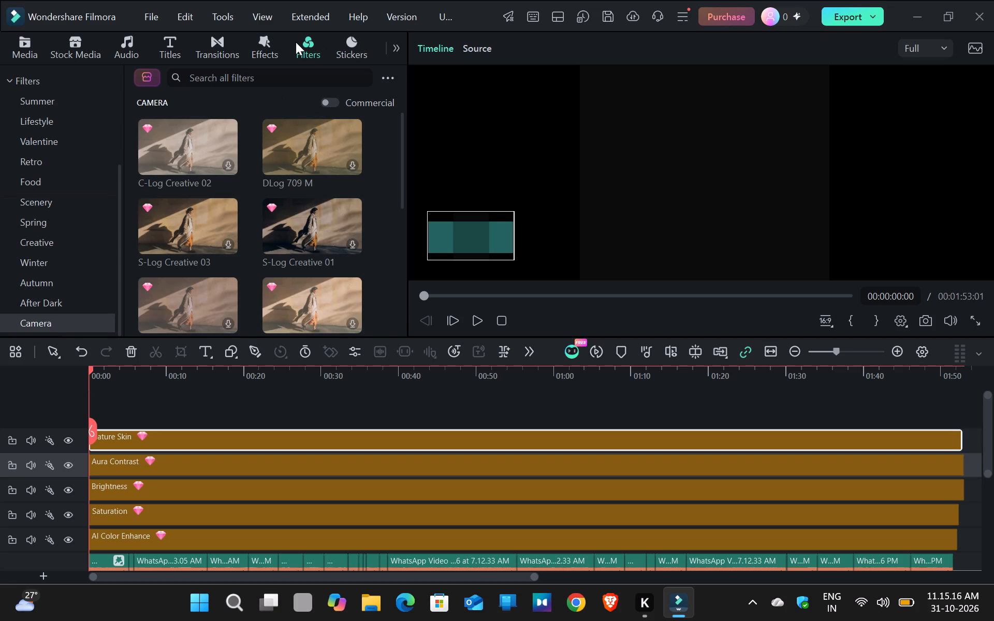
{"action": "left_click", "coordinate": [302, 42]}
Look through the Body Effects library, checking the Annual Highlights and Clone categories.
{"action": "left_click", "coordinate": [271, 42]}
{"action": "left_click", "coordinate": [265, 42]}
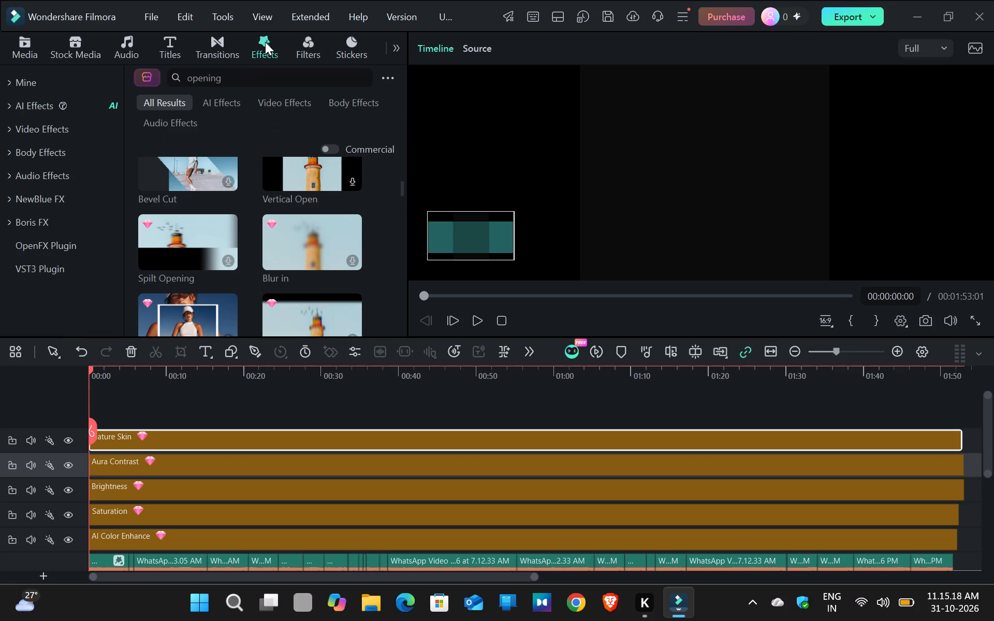
{"action": "triple_click", "coordinate": [265, 42]}
{"action": "left_click", "coordinate": [82, 148]}
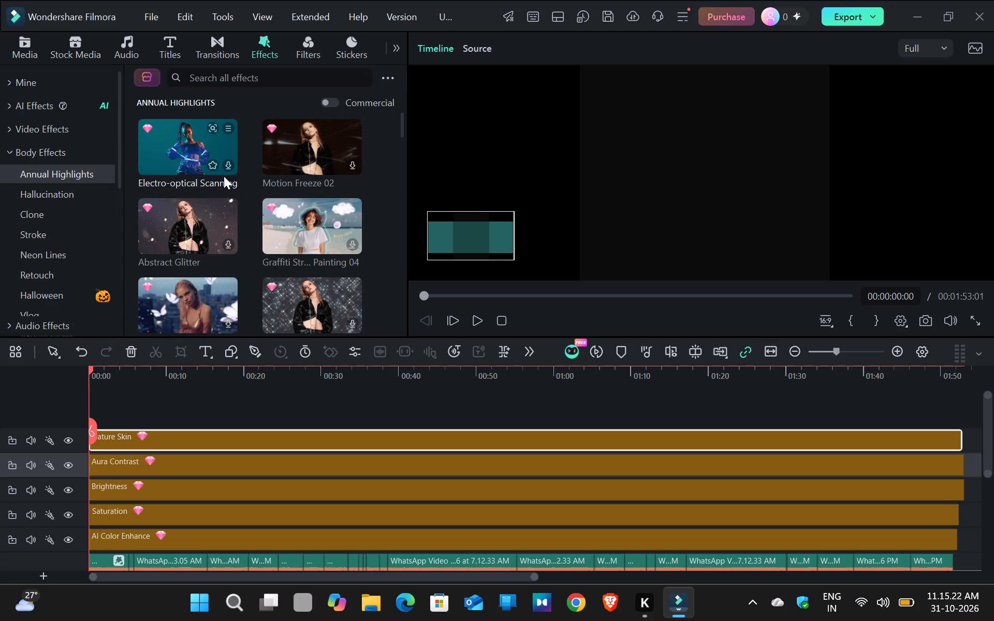
{"action": "scroll", "coordinate": [276, 167], "scroll_direction": "down", "scroll_amount": 3}
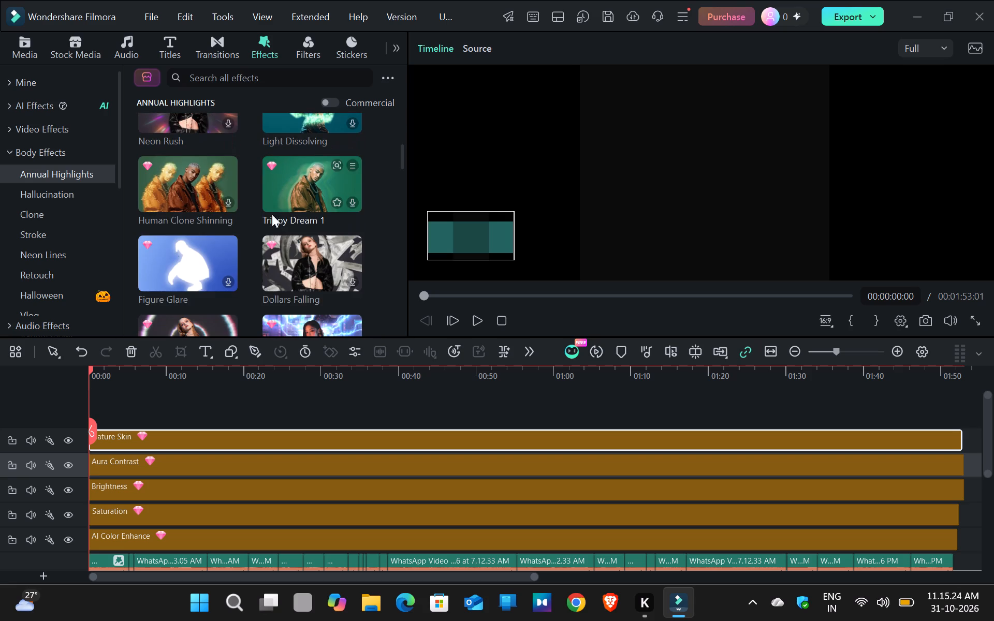
{"action": "left_click", "coordinate": [46, 219]}
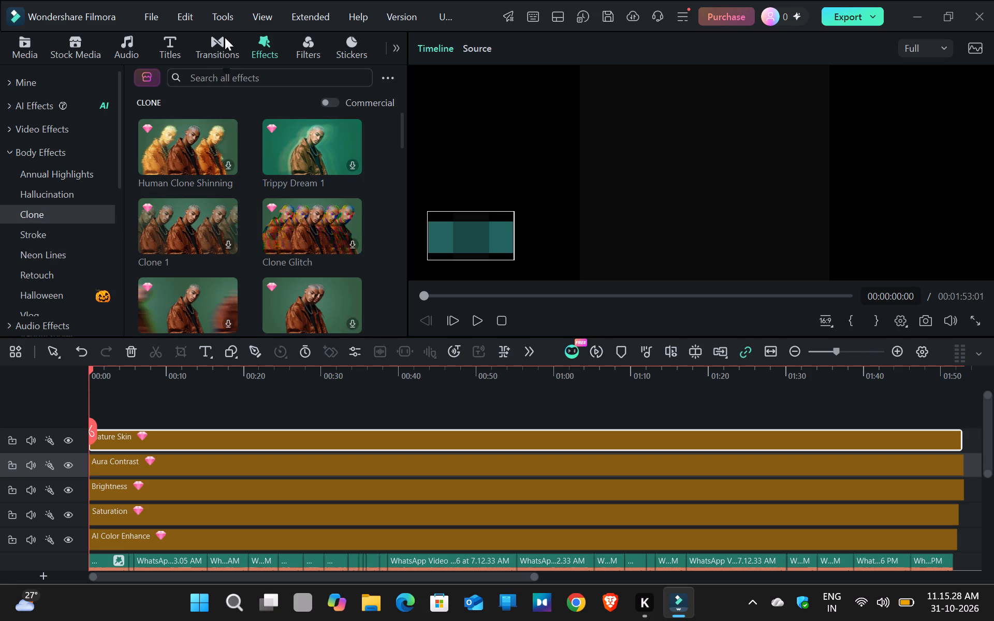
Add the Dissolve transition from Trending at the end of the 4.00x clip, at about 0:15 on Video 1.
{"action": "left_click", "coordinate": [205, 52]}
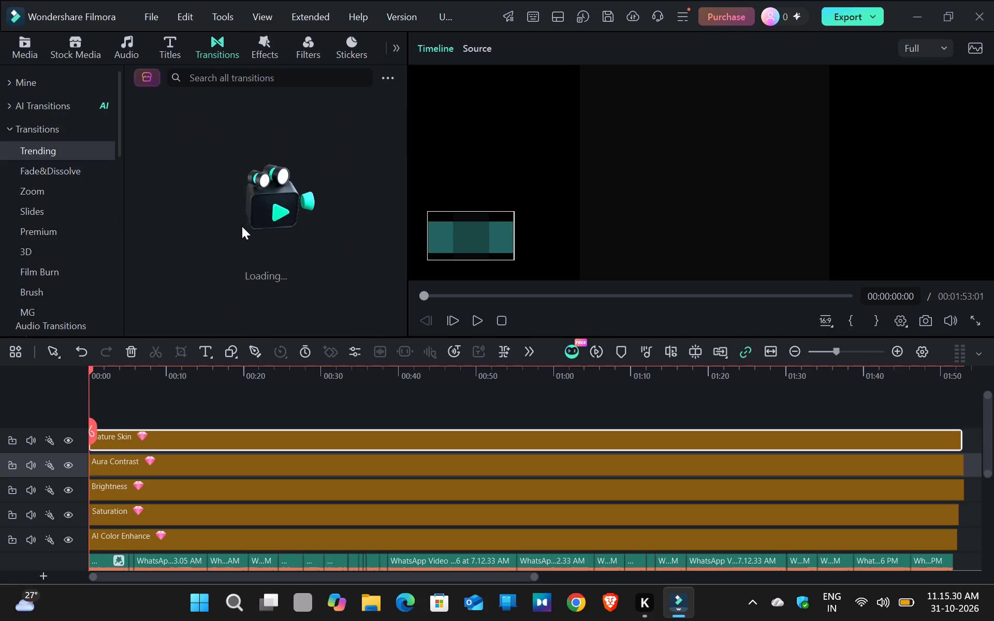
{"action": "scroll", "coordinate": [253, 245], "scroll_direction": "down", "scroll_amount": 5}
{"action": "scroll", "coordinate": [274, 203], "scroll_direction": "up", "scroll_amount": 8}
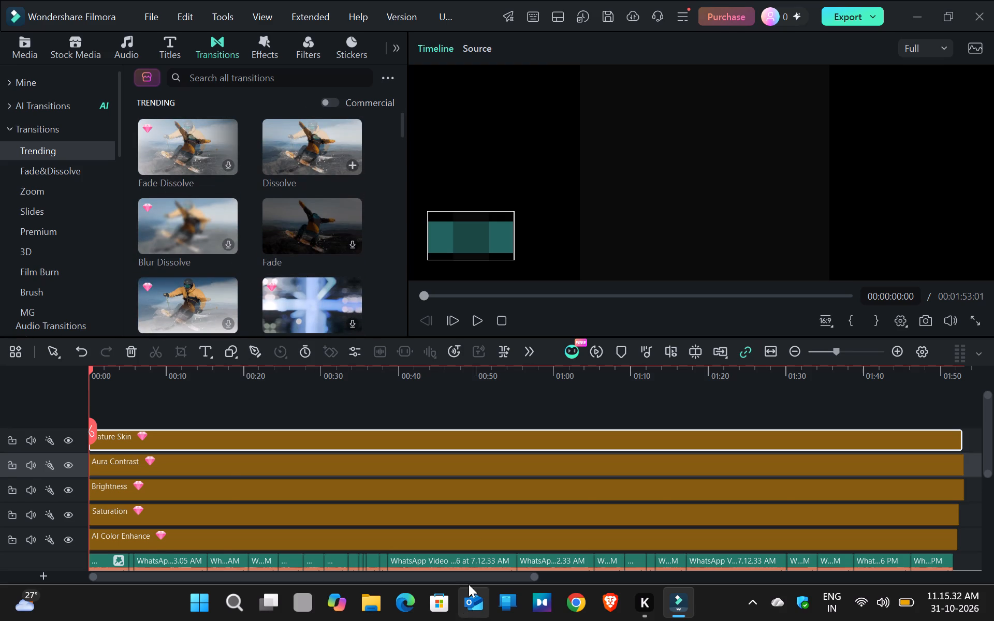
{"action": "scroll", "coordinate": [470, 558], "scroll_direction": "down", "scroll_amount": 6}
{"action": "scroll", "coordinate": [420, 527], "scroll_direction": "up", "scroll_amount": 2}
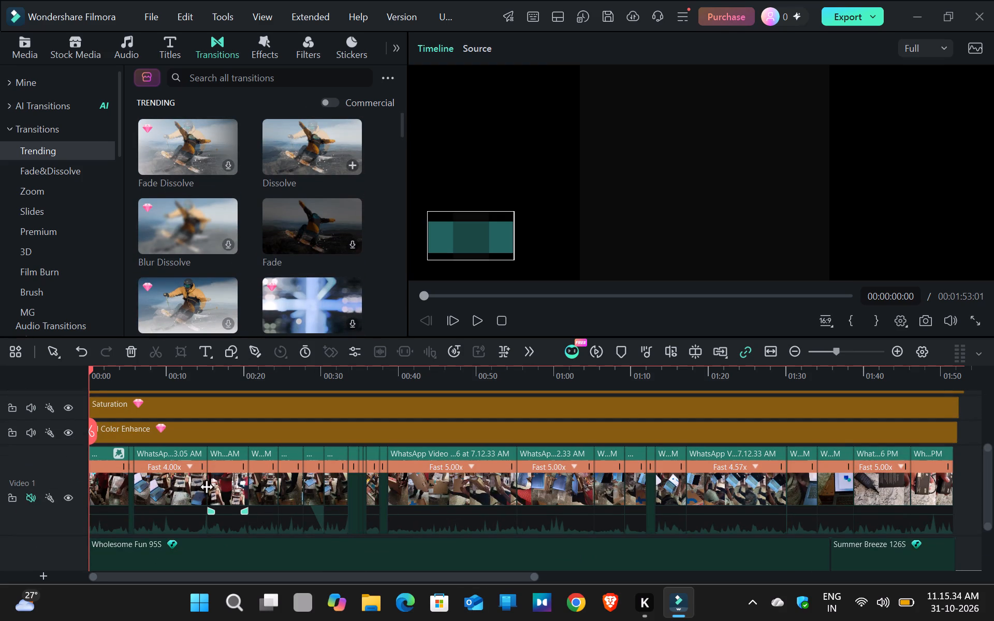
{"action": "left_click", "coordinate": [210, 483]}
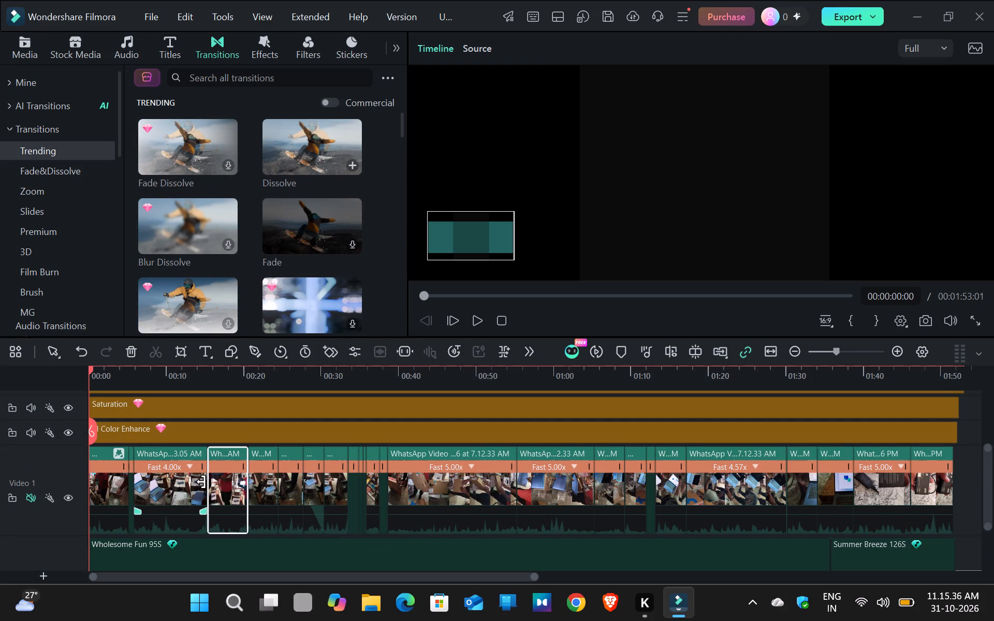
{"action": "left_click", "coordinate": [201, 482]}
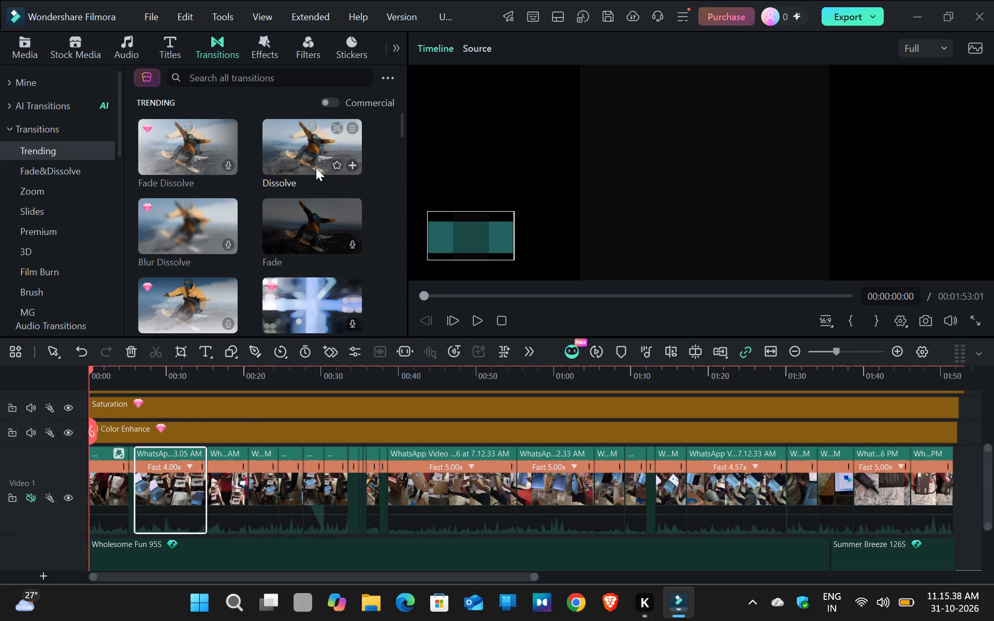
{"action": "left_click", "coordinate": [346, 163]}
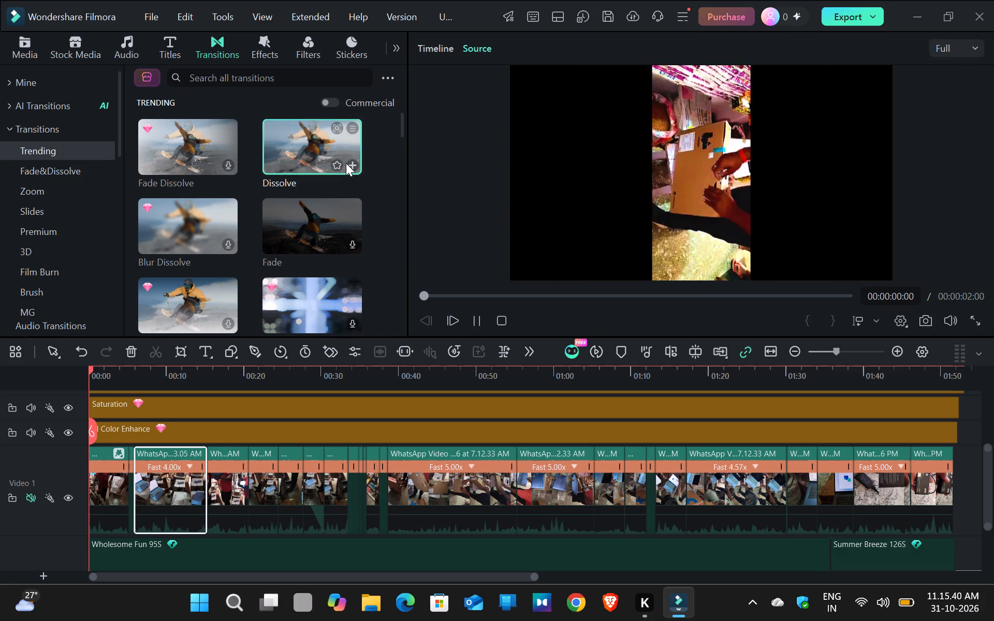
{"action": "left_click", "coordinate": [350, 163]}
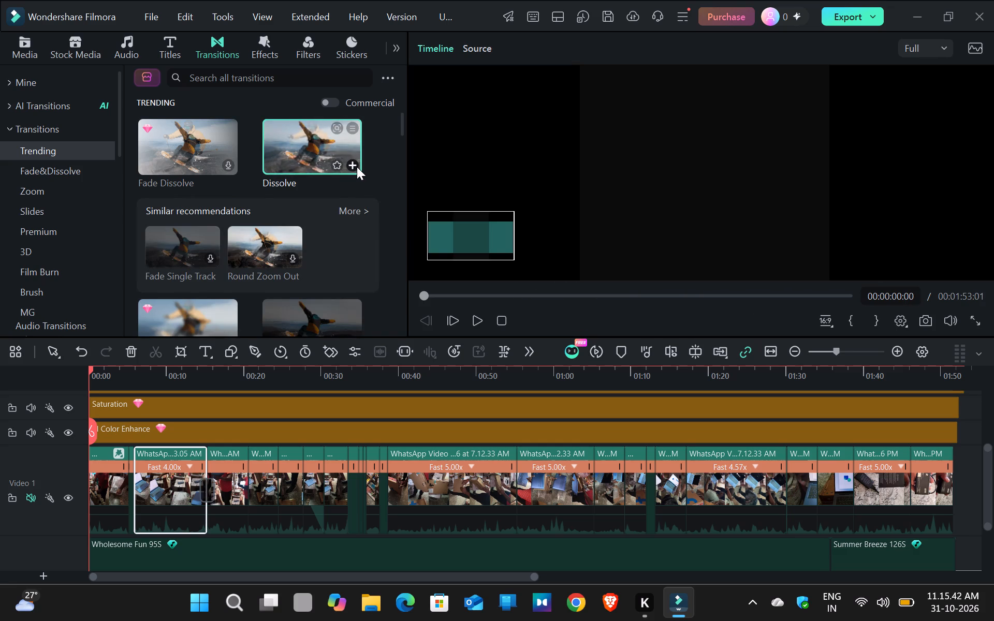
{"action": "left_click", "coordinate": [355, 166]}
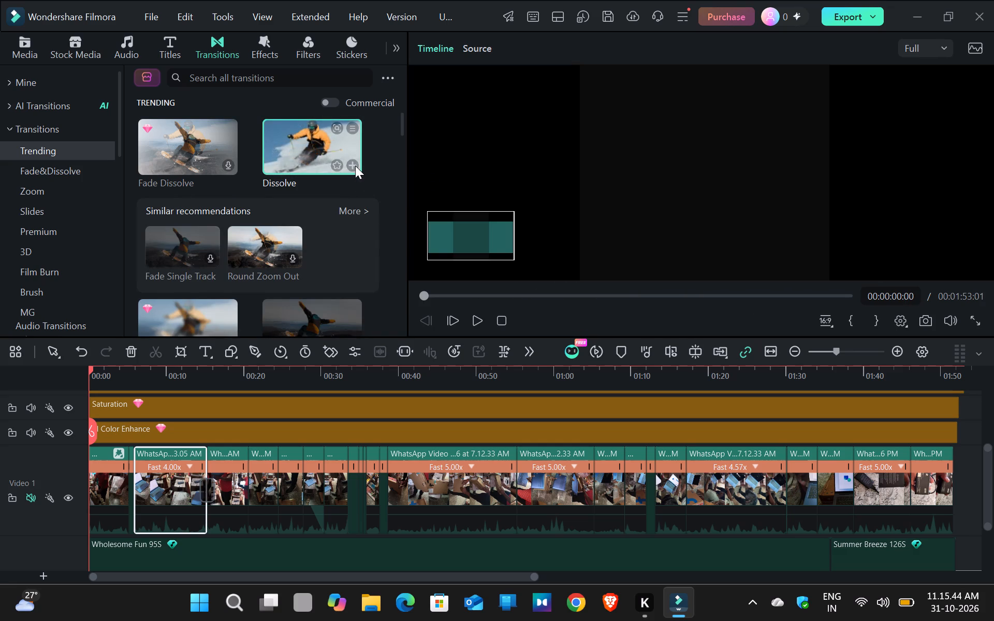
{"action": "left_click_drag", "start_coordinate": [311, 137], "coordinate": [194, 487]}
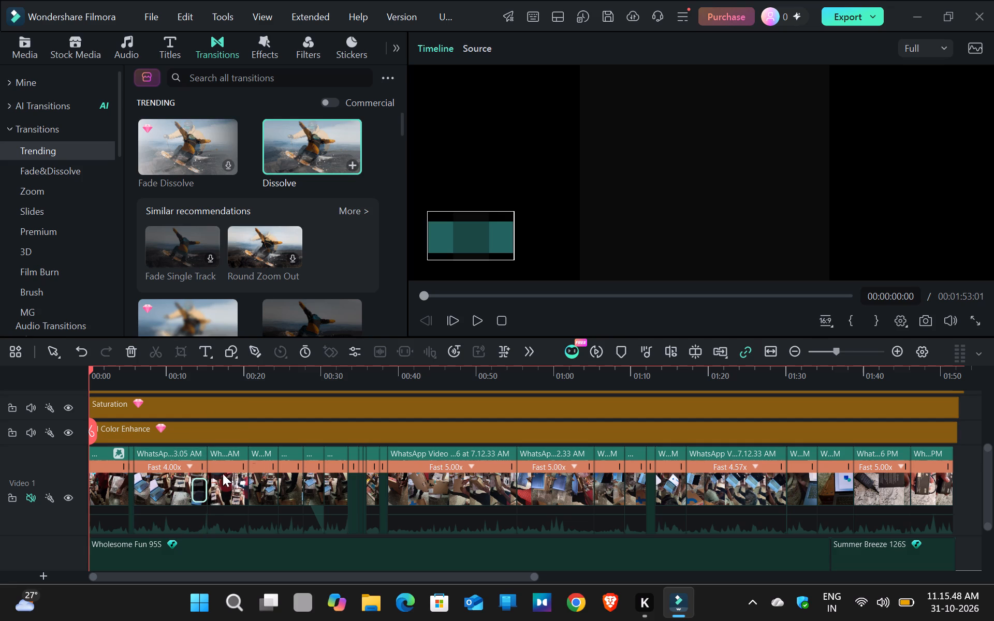
Place the Fade Dissolve transition over the cut after the 4.00x clip at about 0:15, replacing Dissolve.
{"action": "left_click", "coordinate": [199, 164]}
{"action": "left_click_drag", "start_coordinate": [187, 156], "coordinate": [221, 508]}
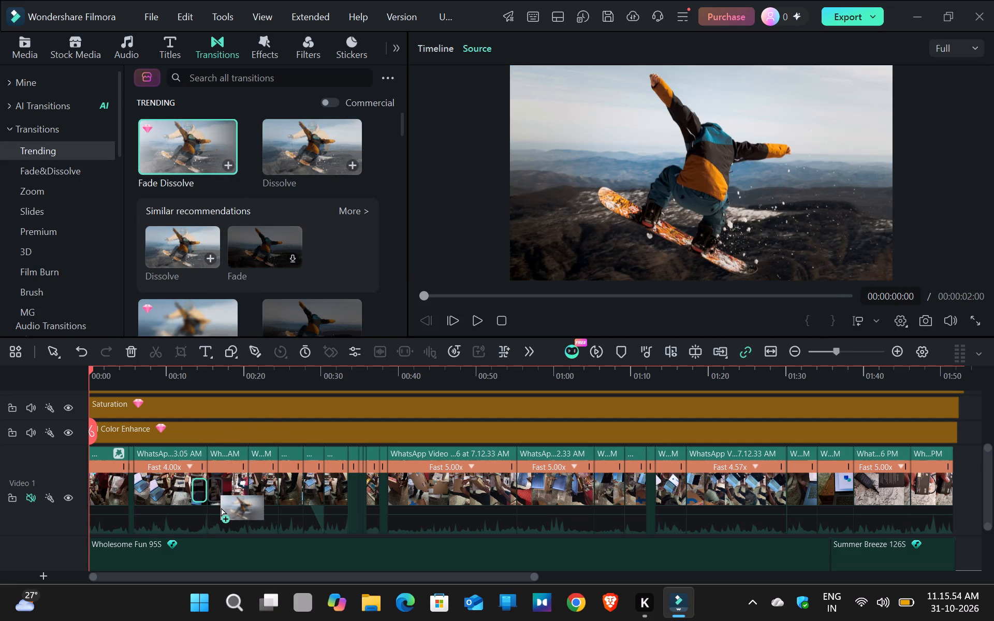
{"action": "left_click_drag", "start_coordinate": [221, 508], "coordinate": [200, 487]}
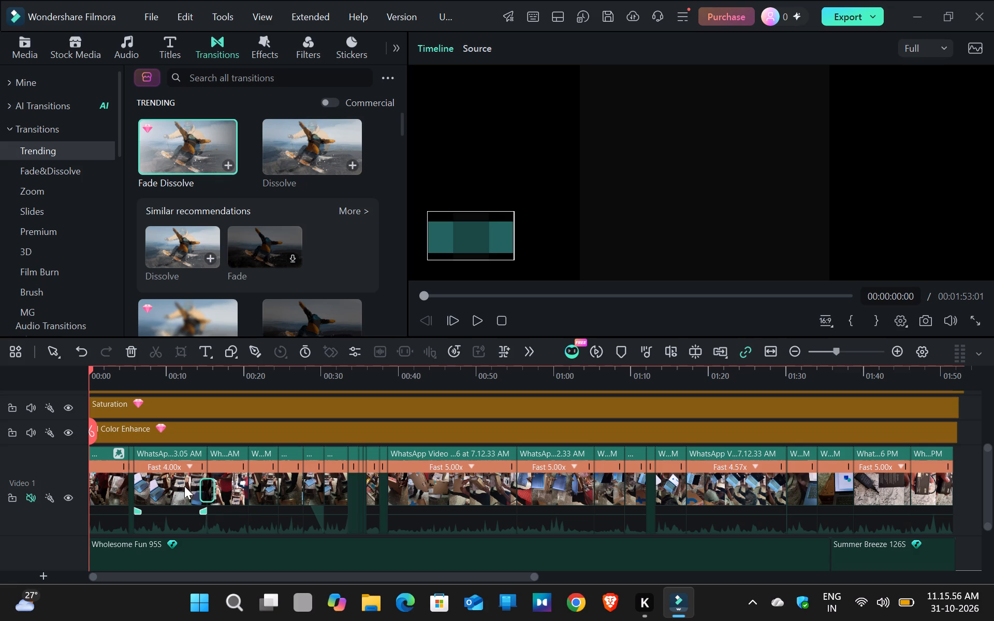
{"action": "left_click", "coordinate": [184, 486]}
{"action": "left_click", "coordinate": [184, 486]}
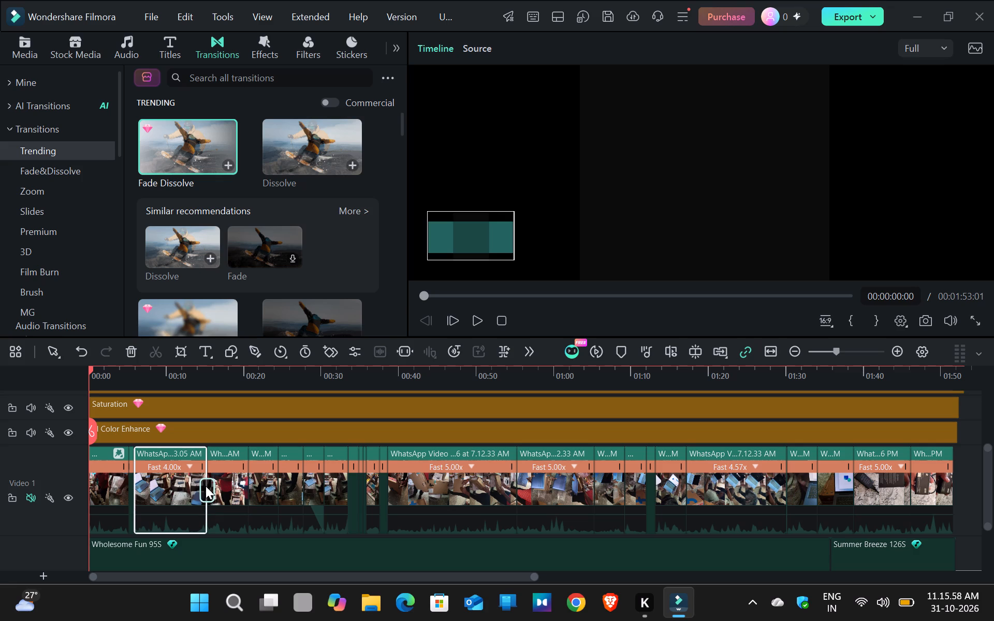
{"action": "left_click", "coordinate": [203, 486]}
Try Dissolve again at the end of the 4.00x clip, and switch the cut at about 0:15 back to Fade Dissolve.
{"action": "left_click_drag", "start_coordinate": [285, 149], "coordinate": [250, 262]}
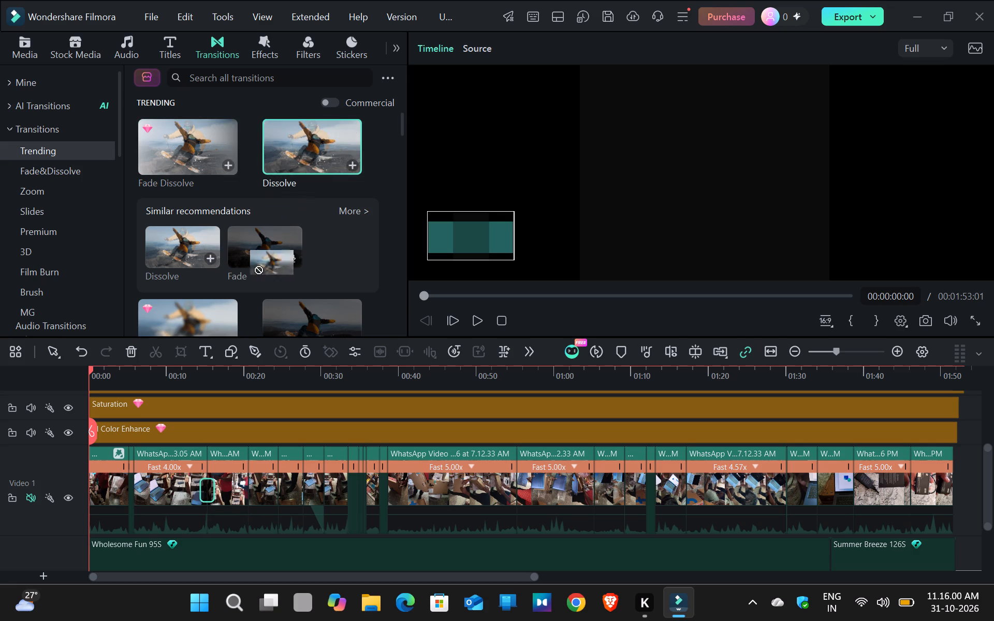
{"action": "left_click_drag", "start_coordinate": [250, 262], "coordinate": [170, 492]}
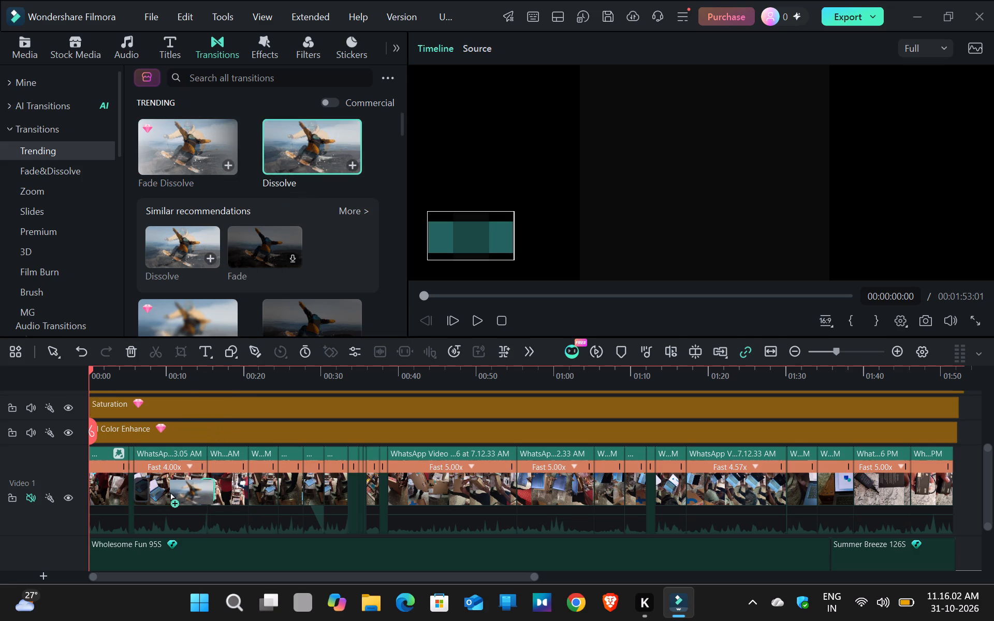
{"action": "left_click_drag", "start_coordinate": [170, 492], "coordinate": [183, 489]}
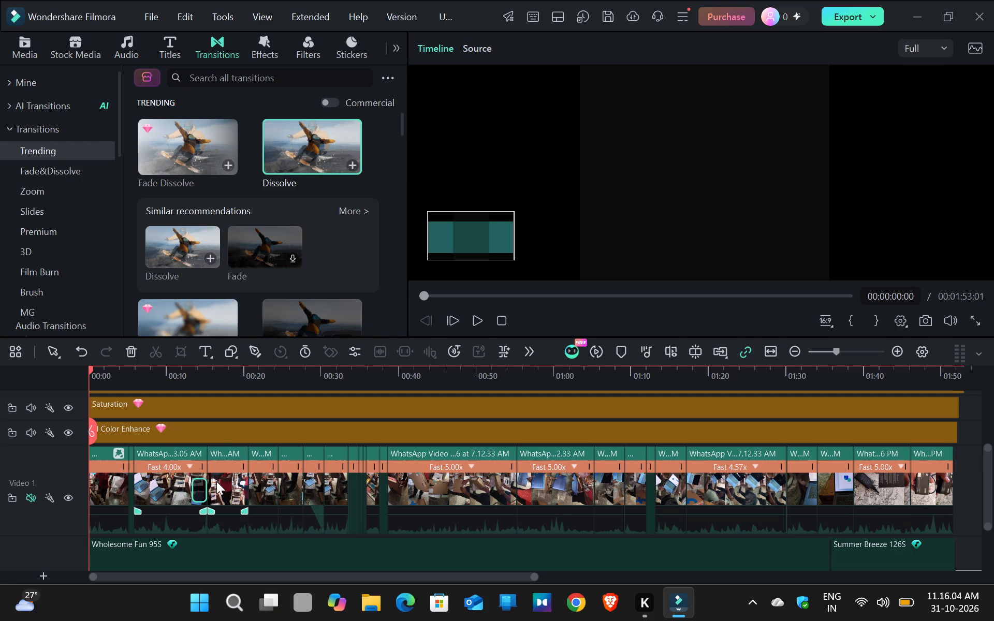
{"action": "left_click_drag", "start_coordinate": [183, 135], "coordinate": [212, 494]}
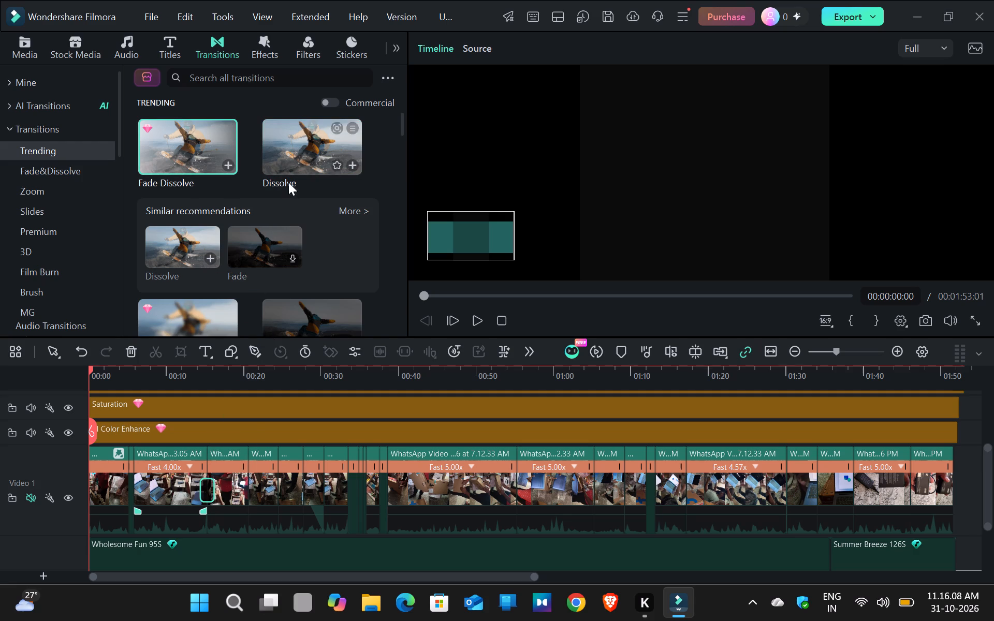
Add the Warp Zoom 6 transition at the start of the long 5.00x clip, about 0:38, accepting duplicated still frames.
{"action": "scroll", "coordinate": [310, 187], "scroll_direction": "down", "scroll_amount": 4}
{"action": "scroll", "coordinate": [296, 216], "scroll_direction": "up", "scroll_amount": 1}
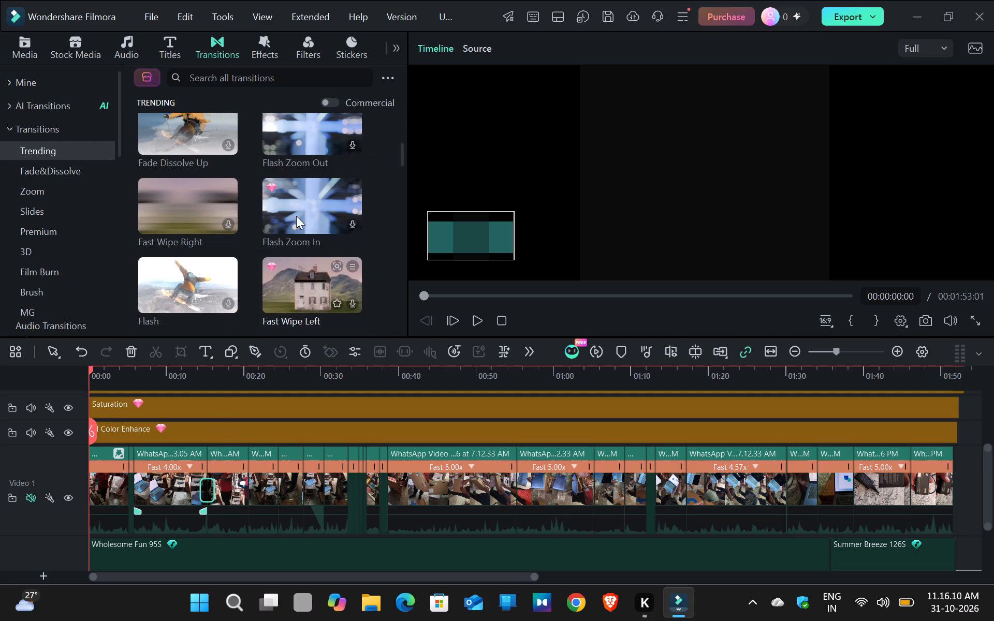
{"action": "scroll", "coordinate": [298, 215], "scroll_direction": "down", "scroll_amount": 1}
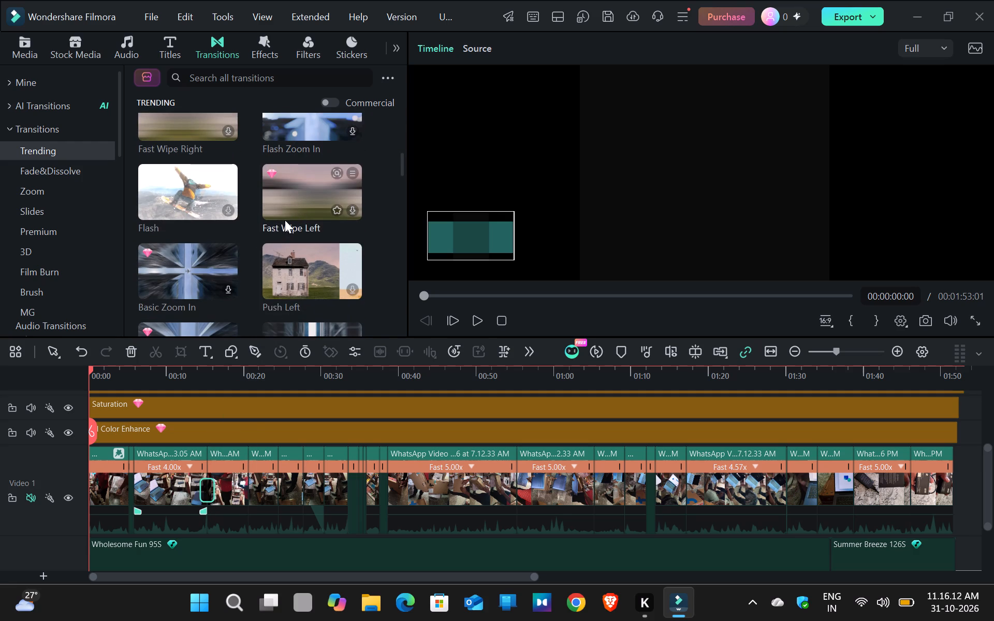
{"action": "scroll", "coordinate": [247, 269], "scroll_direction": "down", "scroll_amount": 2}
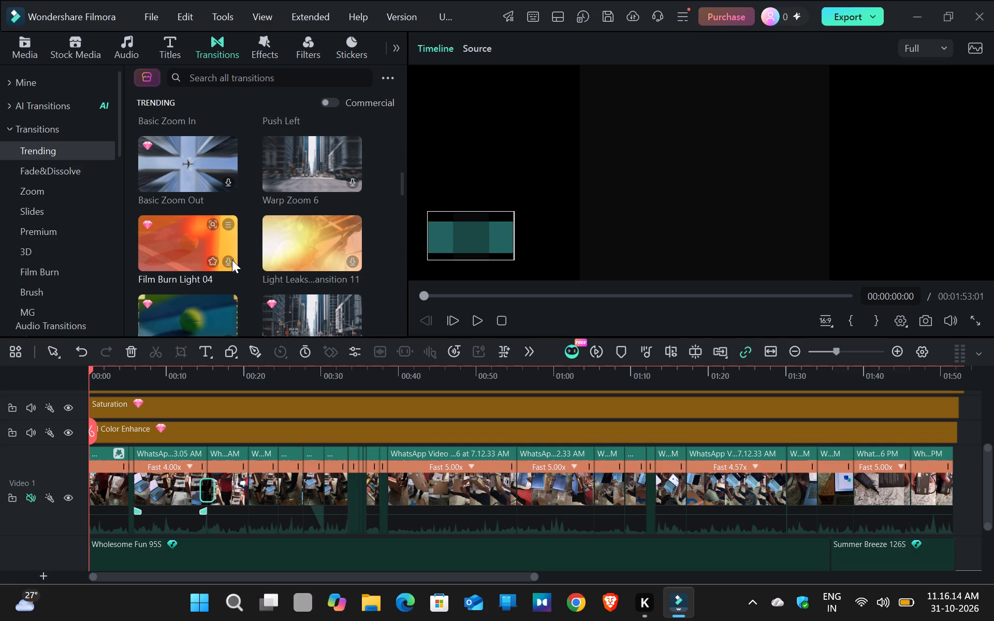
{"action": "left_click_drag", "start_coordinate": [318, 167], "coordinate": [319, 295]}
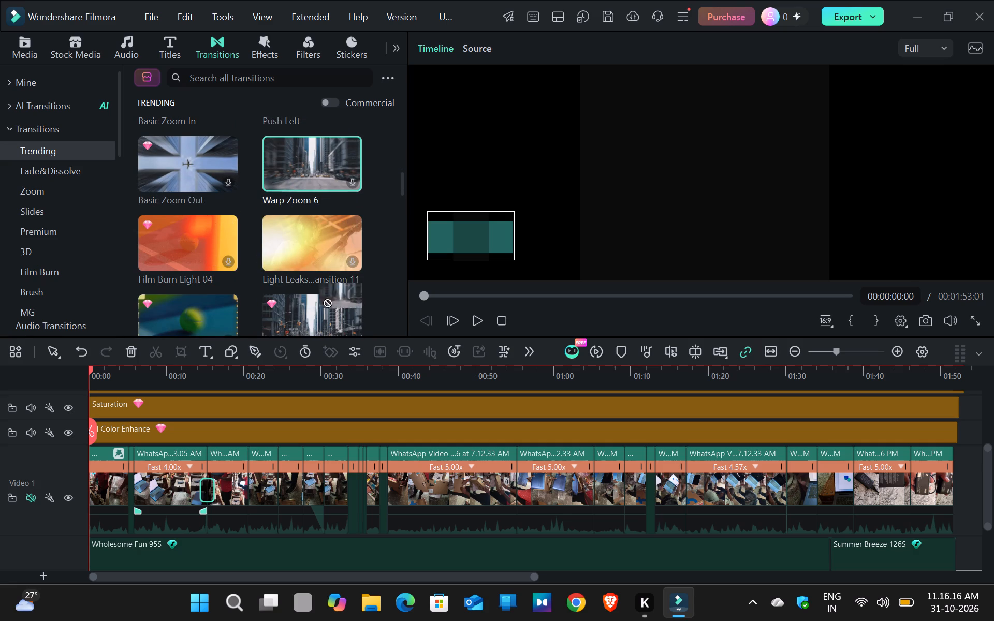
{"action": "left_click_drag", "start_coordinate": [319, 295], "coordinate": [393, 493]}
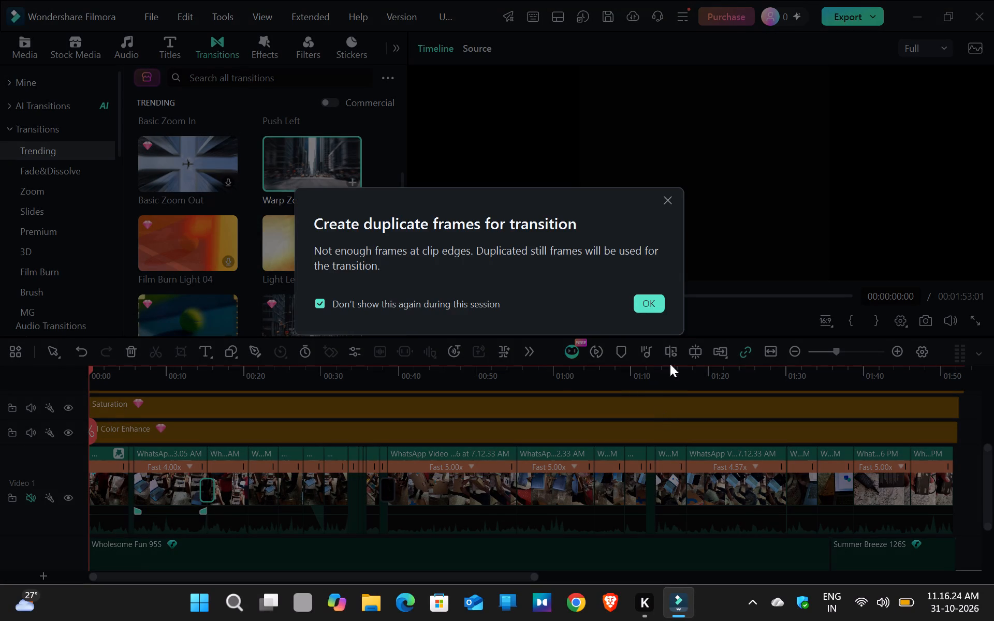
{"action": "double_click", "coordinate": [646, 303]}
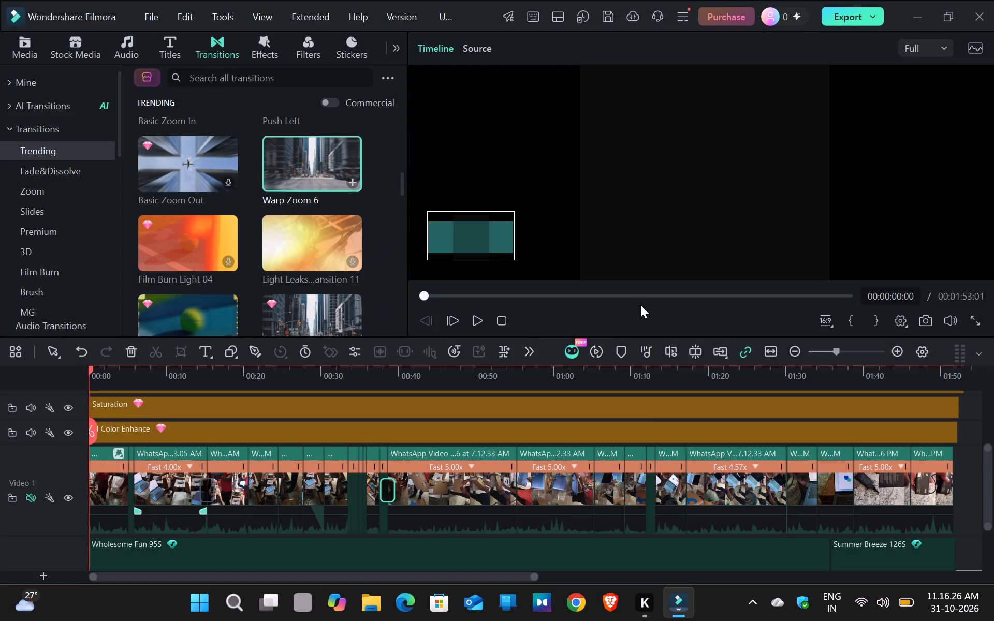
Play back the edit from the start, checking the transitions at about 0:15 and 0:38 and dismissing pop-up notifications.
{"action": "left_click", "coordinate": [471, 315]}
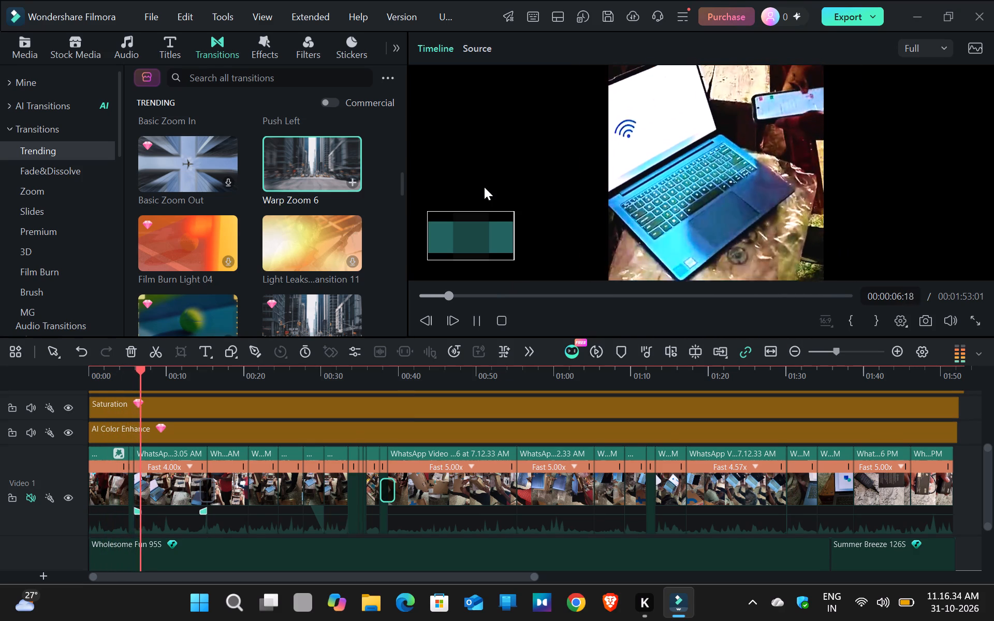
{"action": "key", "text": "l"}
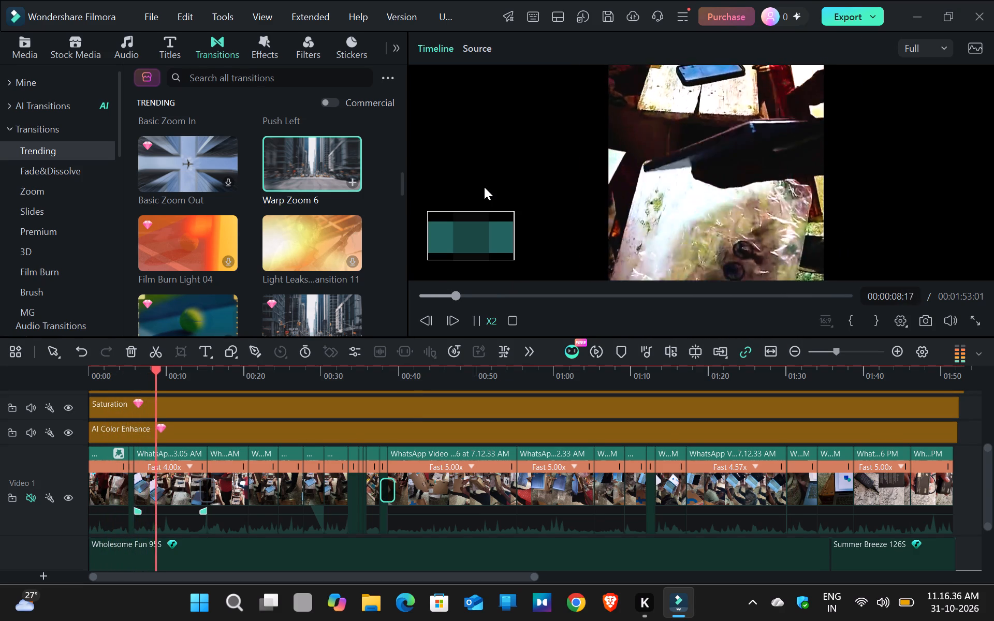
{"action": "key", "text": "l"}
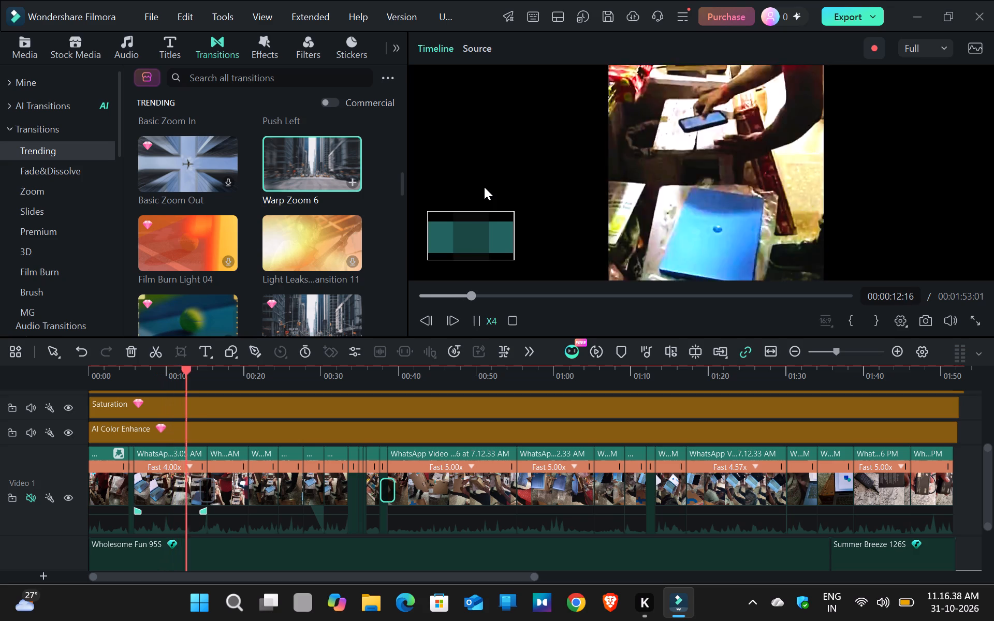
{"action": "key", "text": "k"}
{"action": "type", "text": "k"}
{"action": "key", "text": "space"}
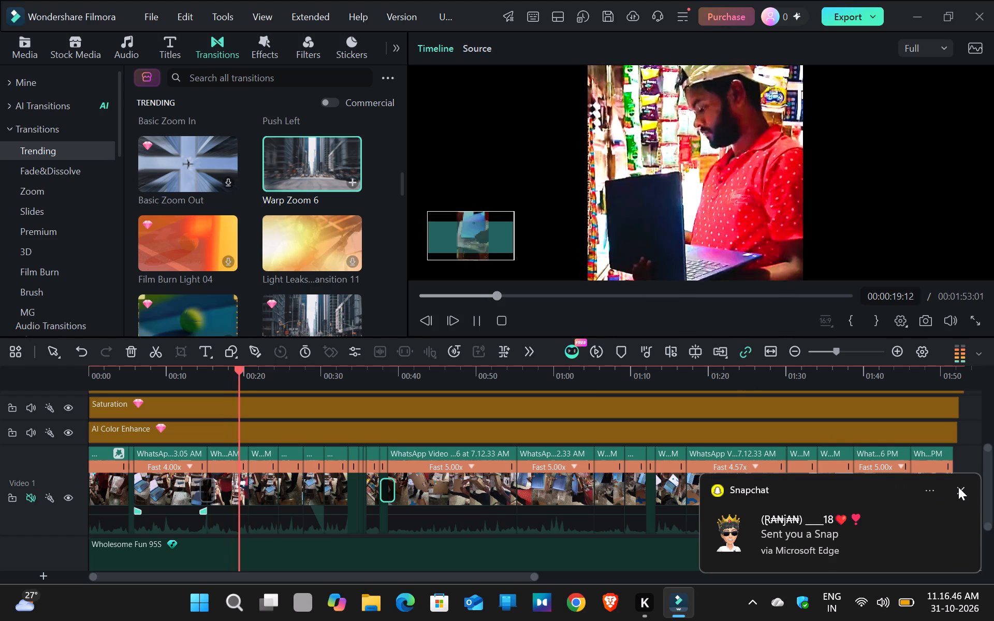
{"action": "left_click", "coordinate": [958, 487]}
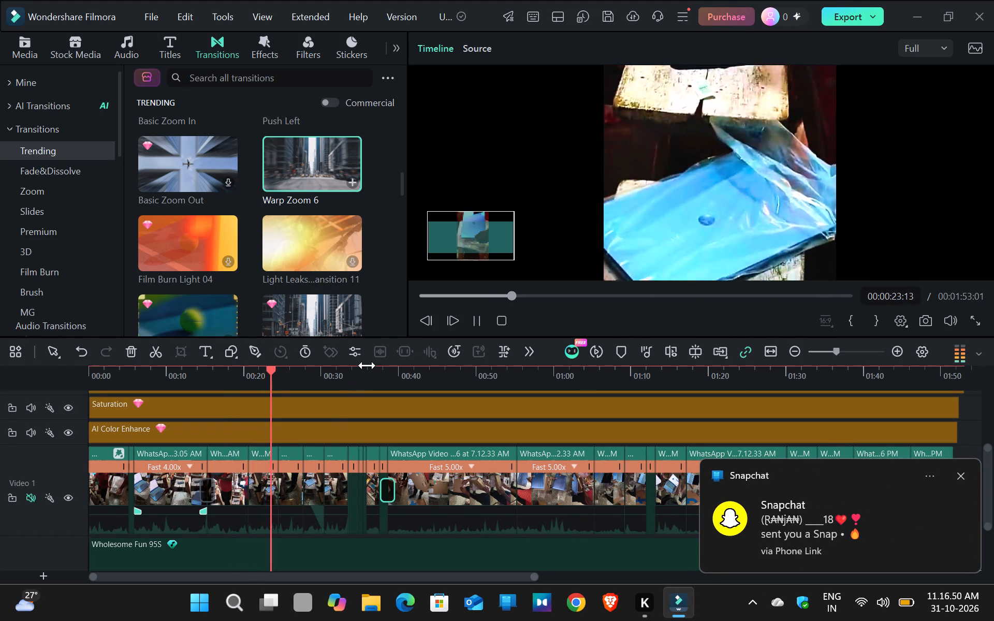
{"action": "left_click", "coordinate": [385, 373]}
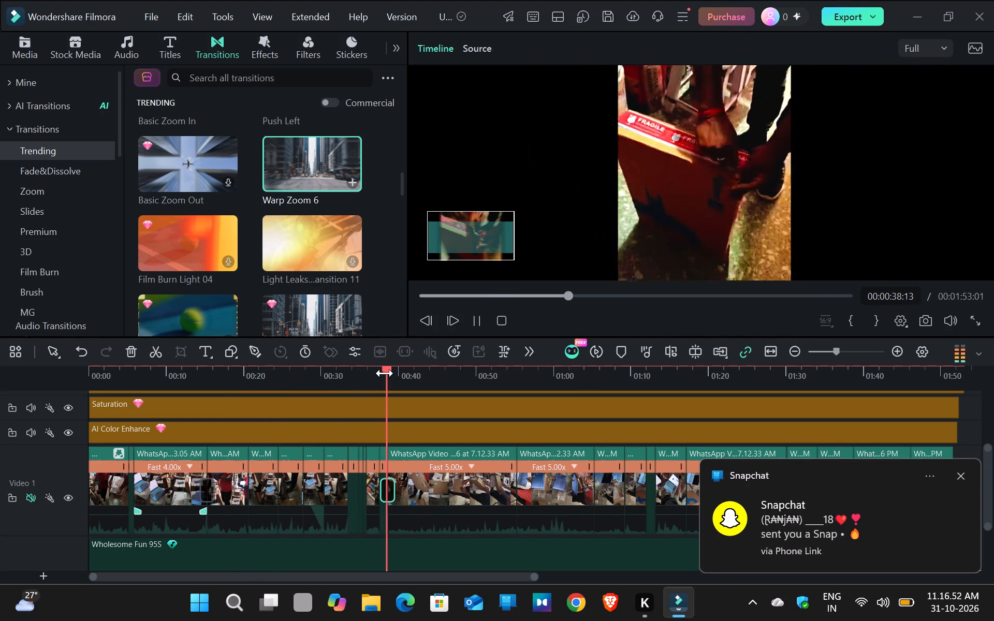
{"action": "left_click", "coordinate": [368, 373]}
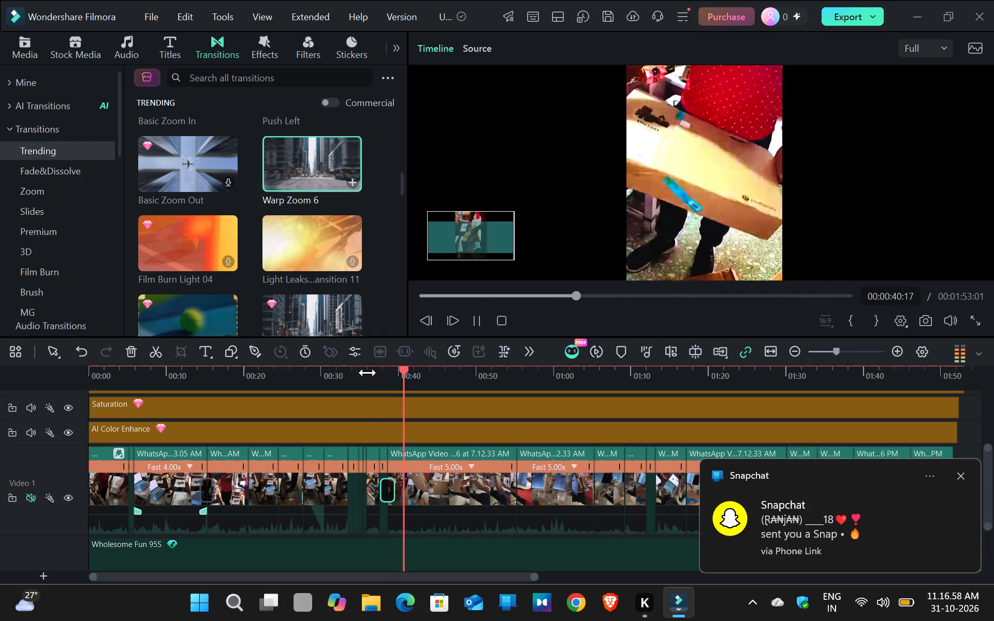
{"action": "left_click", "coordinate": [957, 476]}
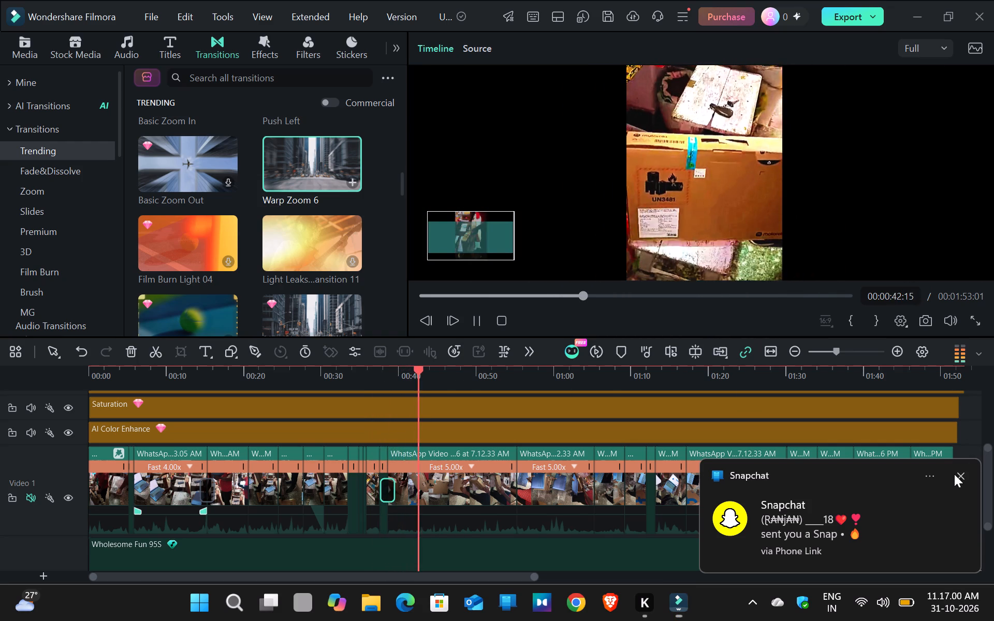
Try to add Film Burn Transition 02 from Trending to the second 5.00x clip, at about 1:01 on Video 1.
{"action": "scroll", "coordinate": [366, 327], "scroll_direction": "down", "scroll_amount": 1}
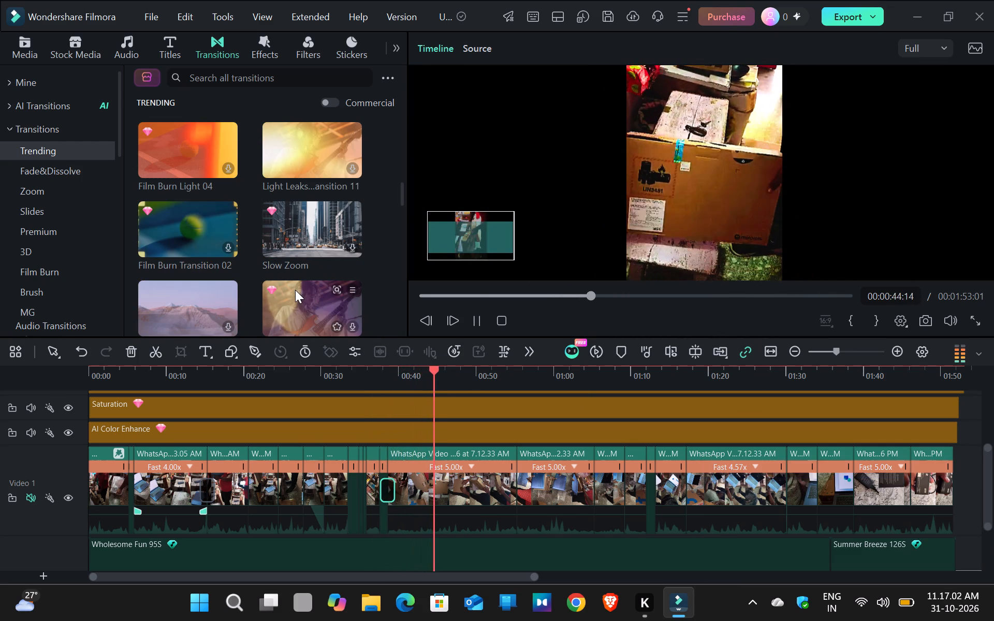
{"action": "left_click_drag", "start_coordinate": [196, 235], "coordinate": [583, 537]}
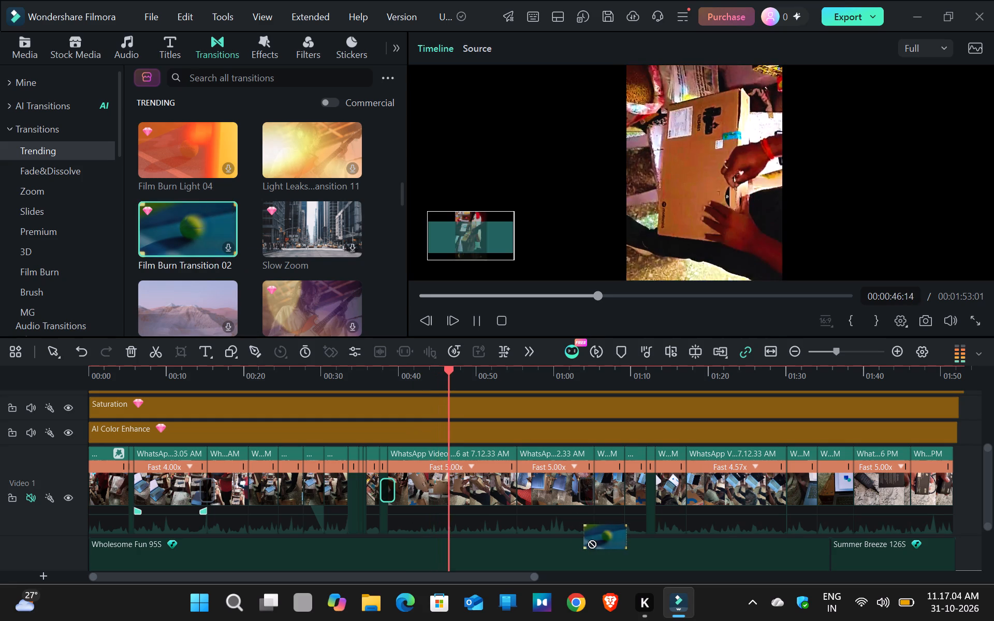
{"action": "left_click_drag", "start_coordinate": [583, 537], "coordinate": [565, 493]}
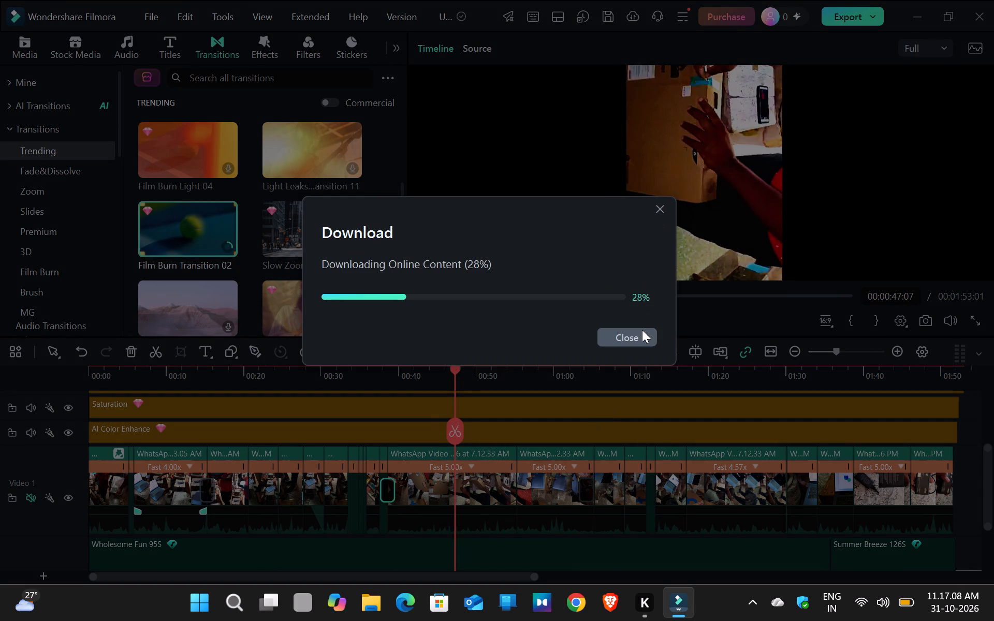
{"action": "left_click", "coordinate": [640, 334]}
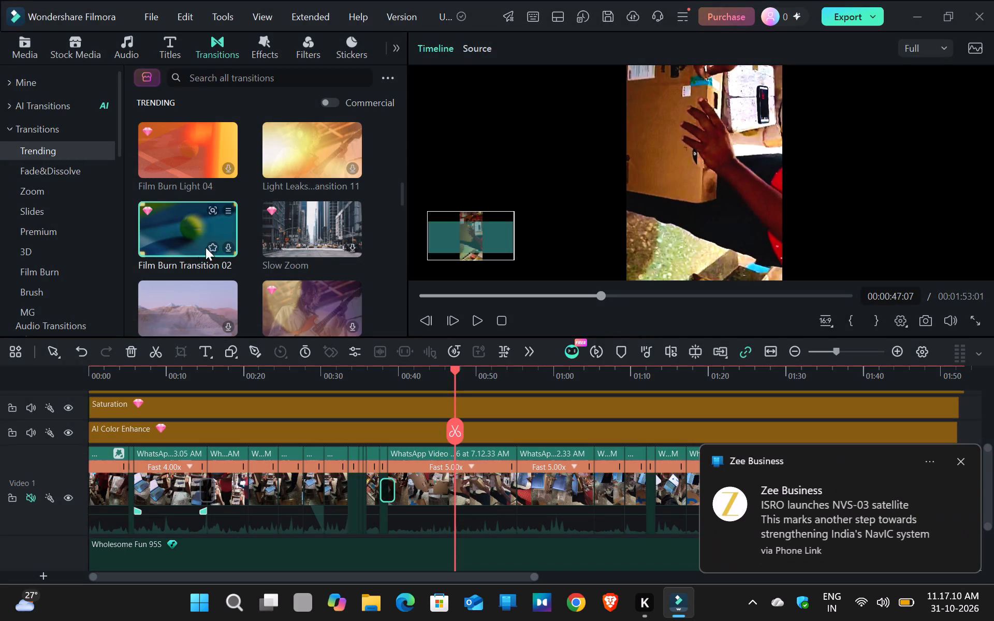
Download the Trending transitions Film Burn Transition 02, Slow Zoom, Cinematic Transition 02, My_Daily transition 01, Film Burn Light 04 and Light Leaks transition 11.
{"action": "left_click", "coordinate": [224, 246]}
{"action": "scroll", "coordinate": [228, 210], "scroll_direction": "up", "scroll_amount": 1}
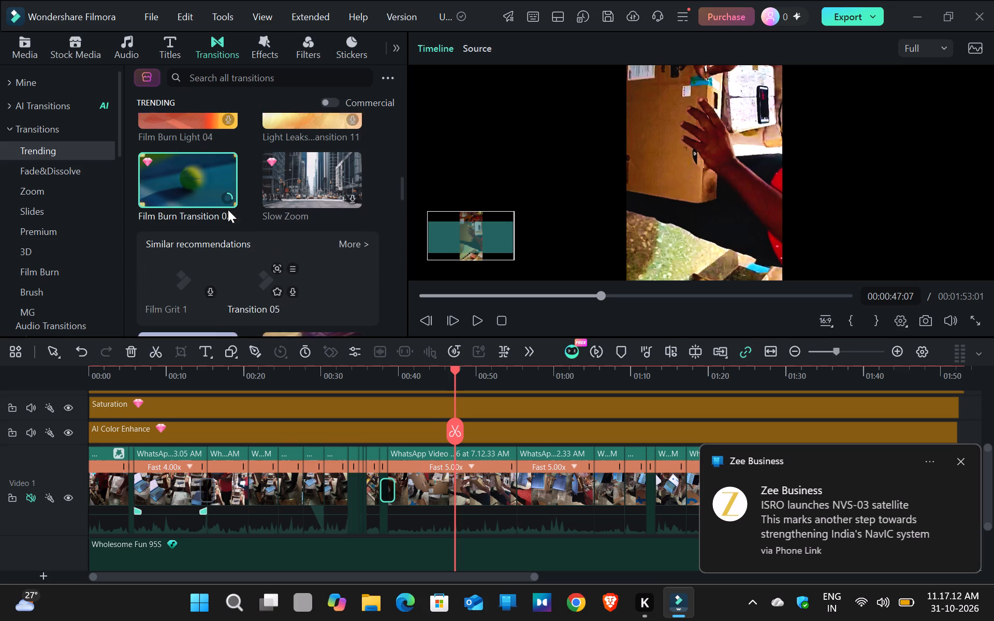
{"action": "left_click", "coordinate": [362, 287]}
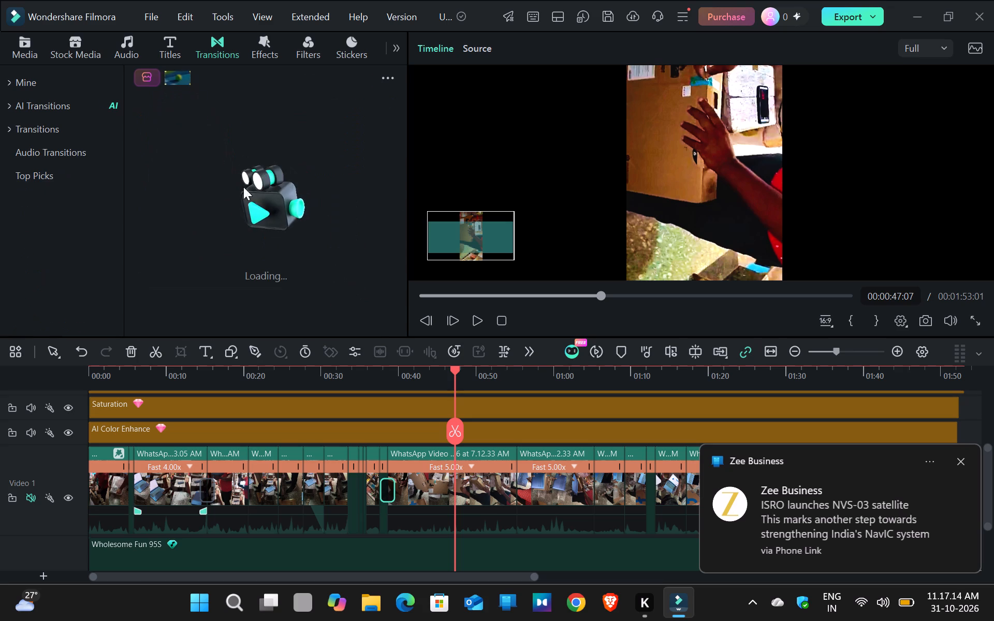
{"action": "double_click", "coordinate": [207, 80]}
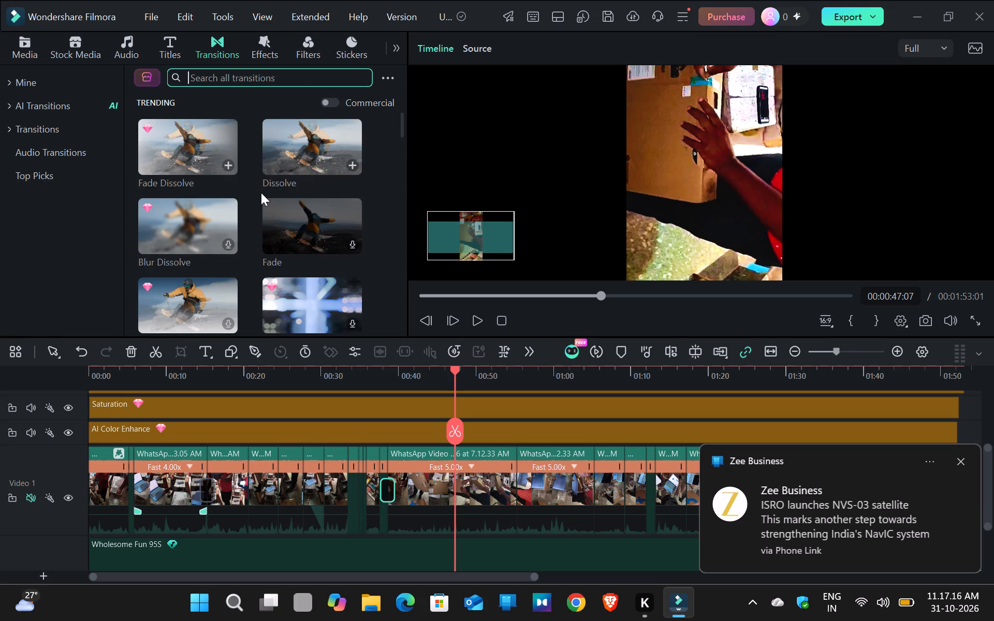
{"action": "scroll", "coordinate": [275, 224], "scroll_direction": "down", "scroll_amount": 6}
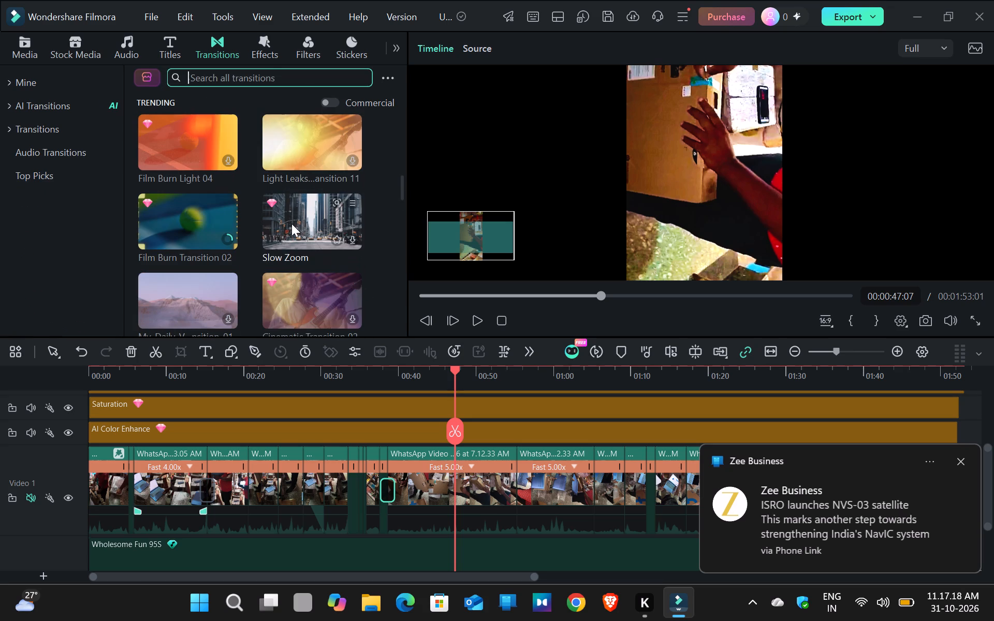
{"action": "left_click", "coordinate": [291, 224]}
{"action": "left_click", "coordinate": [292, 295]}
{"action": "left_click", "coordinate": [204, 293]}
{"action": "left_click", "coordinate": [190, 124]}
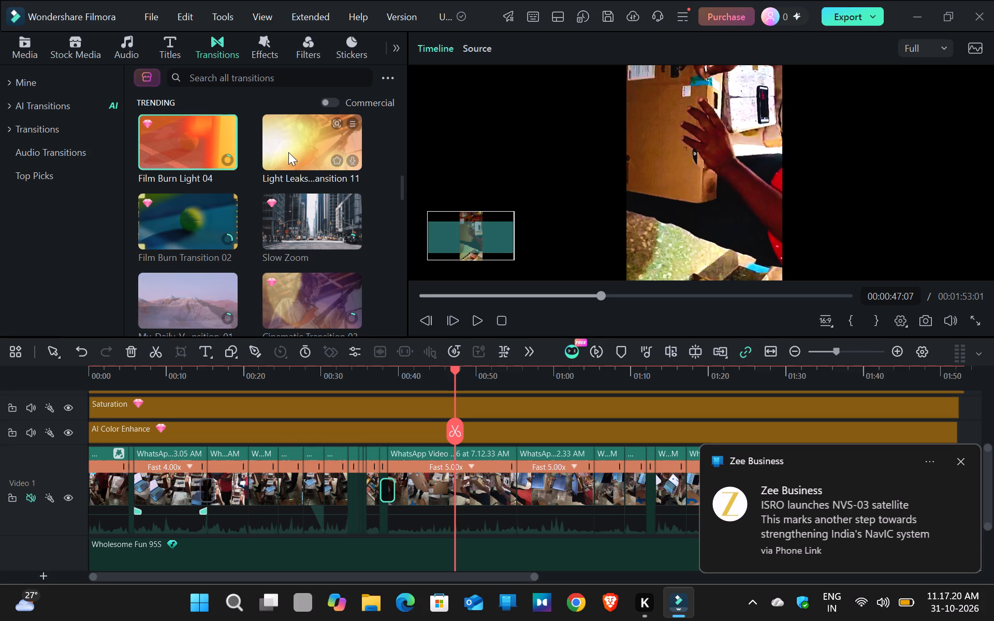
{"action": "left_click", "coordinate": [289, 152]}
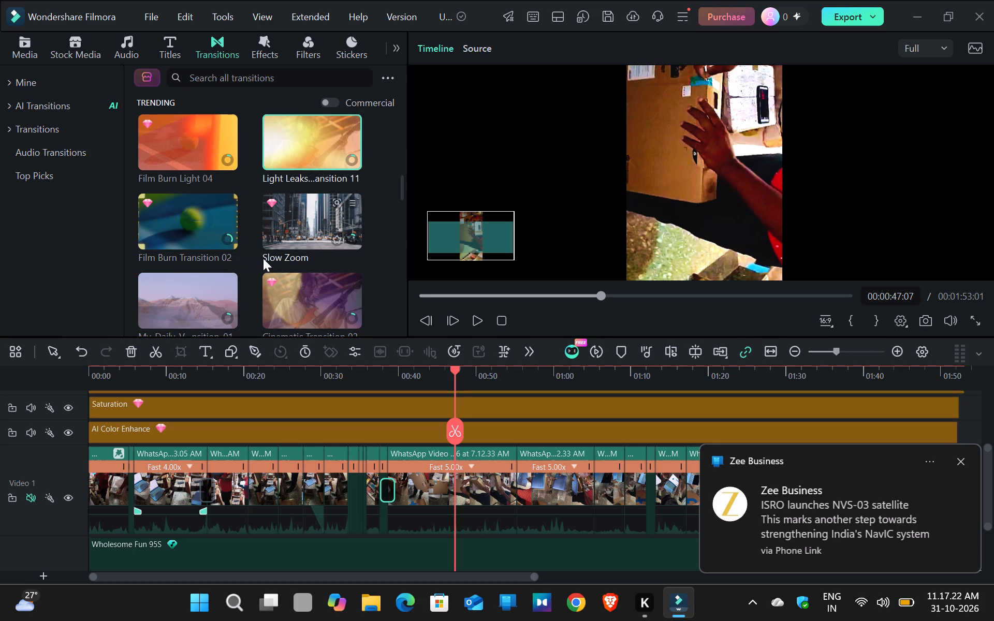
{"action": "left_click", "coordinate": [959, 454]}
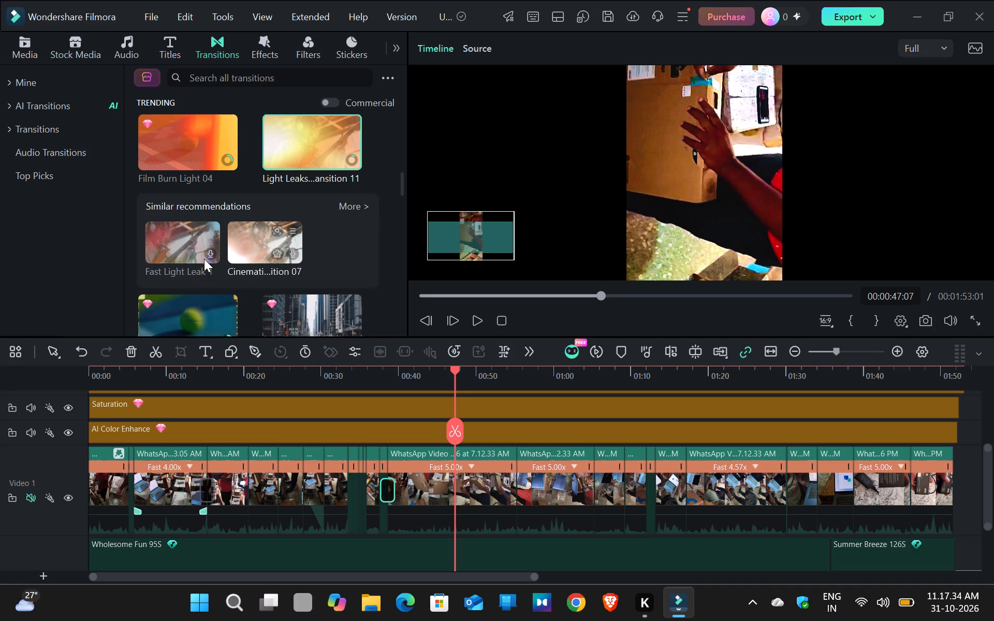
Add the Slow Zoom transition at the end of the second 5.00x clip, about 1:05 on Video 1.
{"action": "scroll", "coordinate": [220, 206], "scroll_direction": "down", "scroll_amount": 2}
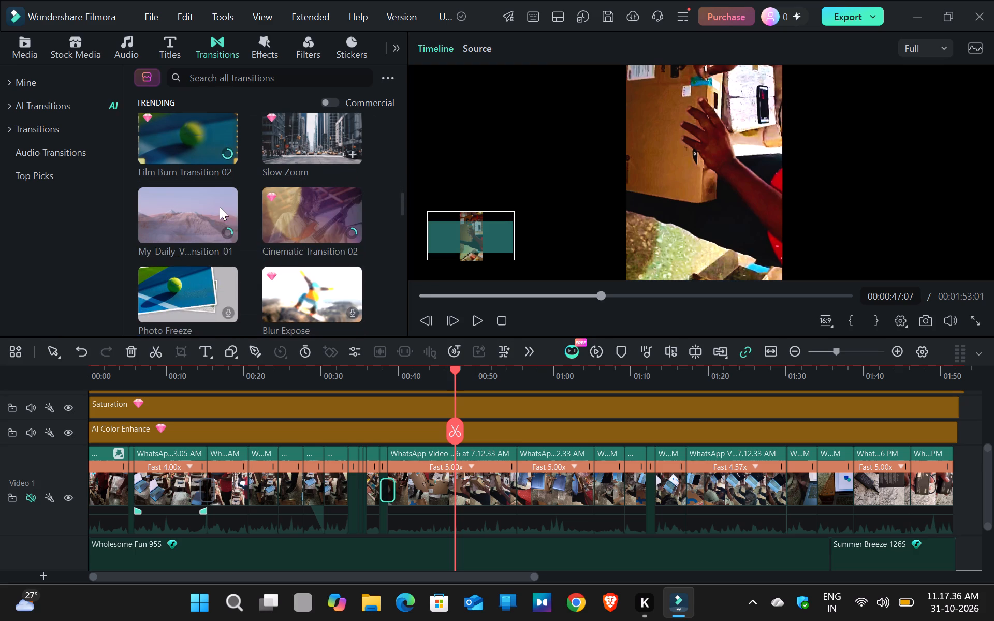
{"action": "scroll", "coordinate": [248, 210], "scroll_direction": "up", "scroll_amount": 1}
{"action": "left_click_drag", "start_coordinate": [283, 219], "coordinate": [560, 475]}
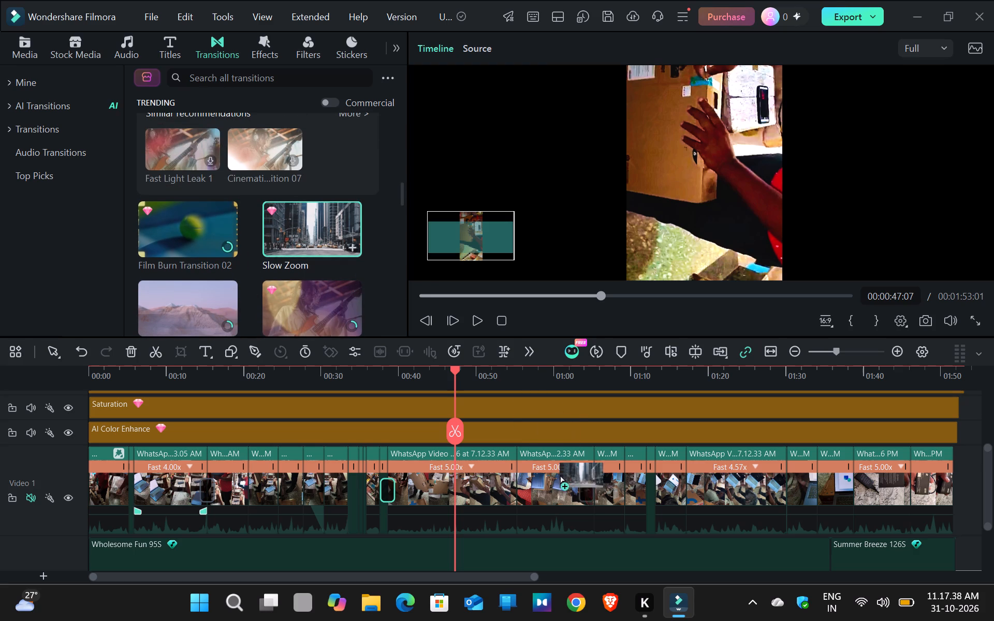
{"action": "left_click_drag", "start_coordinate": [560, 475], "coordinate": [563, 498]}
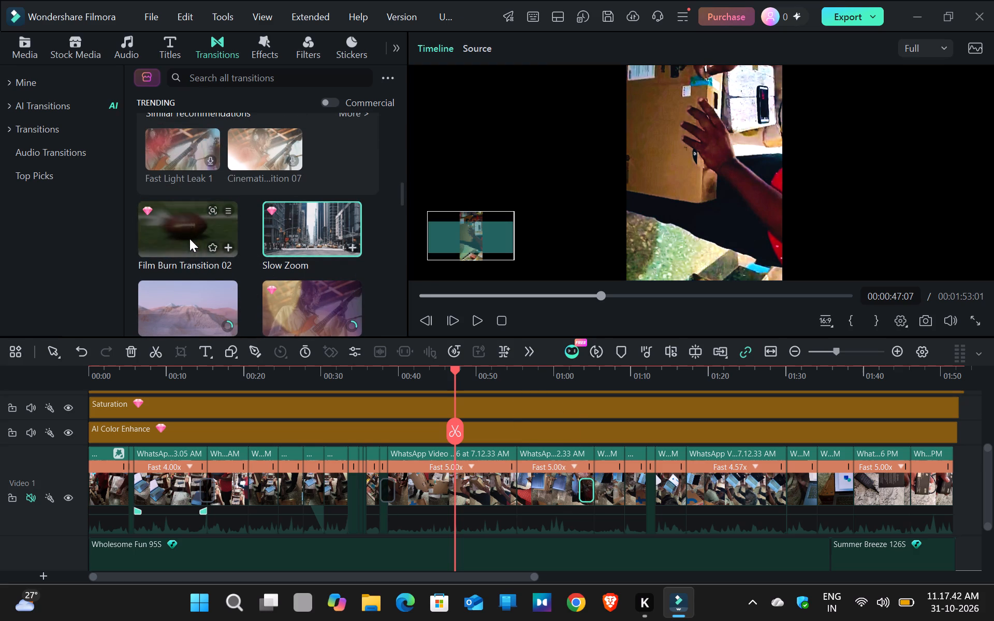
Add Film Burn Transition 02 at the very start of the first clip on Video 1.
{"action": "left_click_drag", "start_coordinate": [189, 239], "coordinate": [87, 511]}
{"action": "left_click_drag", "start_coordinate": [87, 511], "coordinate": [92, 498]}
{"action": "left_click", "coordinate": [92, 498]}
{"action": "left_click", "coordinate": [93, 497]}
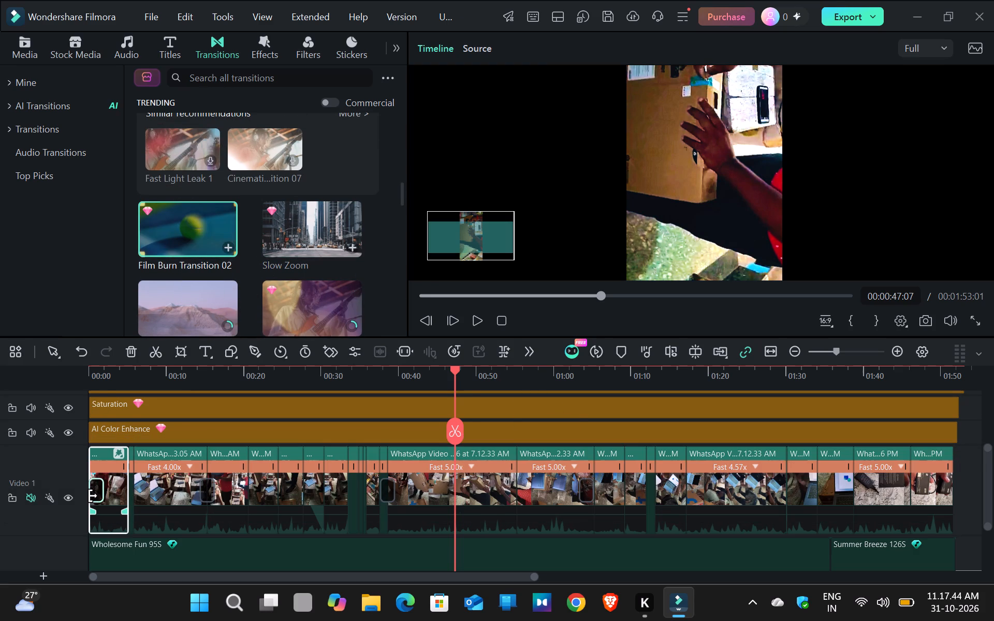
{"action": "left_click", "coordinate": [370, 319]}
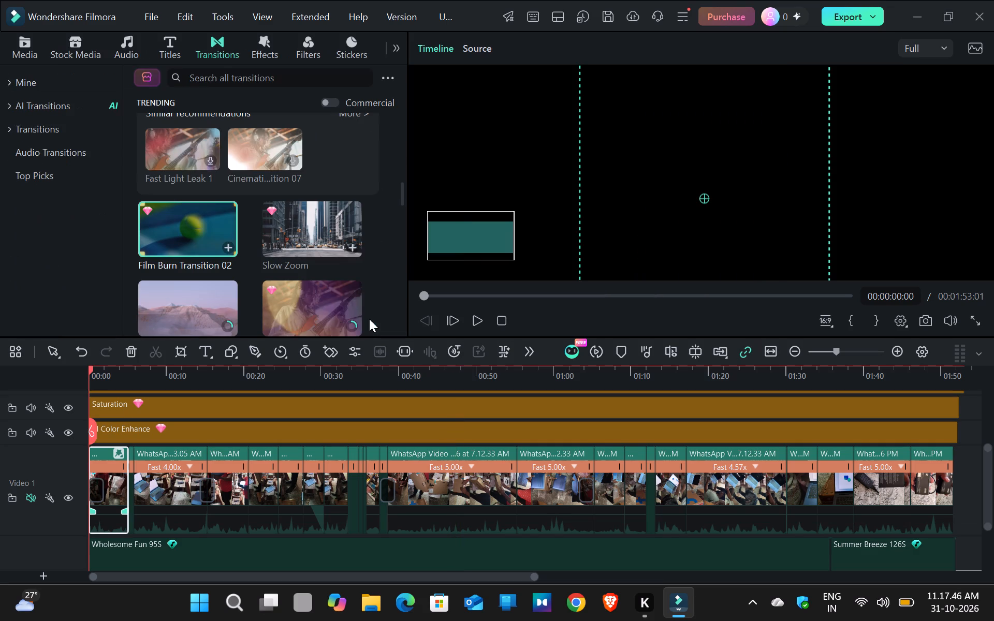
Add the Basic Zoom Out transition at the start of the 4.57x clip, about 1:17 on Video 1.
{"action": "scroll", "coordinate": [225, 256], "scroll_direction": "up", "scroll_amount": 2}
{"action": "scroll", "coordinate": [227, 256], "scroll_direction": "down", "scroll_amount": 1}
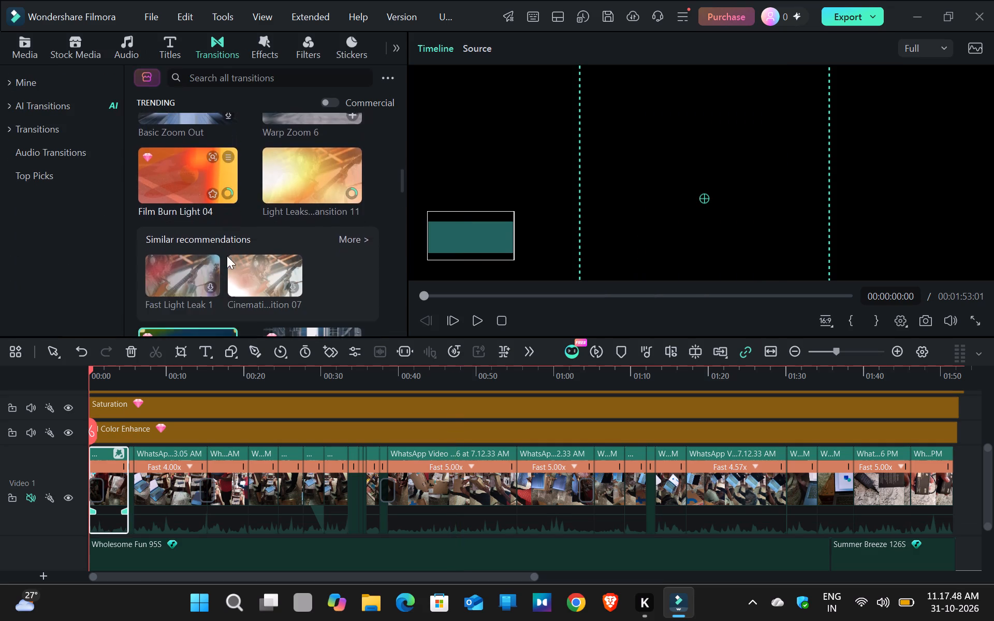
{"action": "scroll", "coordinate": [227, 256], "scroll_direction": "down", "scroll_amount": 1}
{"action": "scroll", "coordinate": [227, 256], "scroll_direction": "up", "scroll_amount": 2}
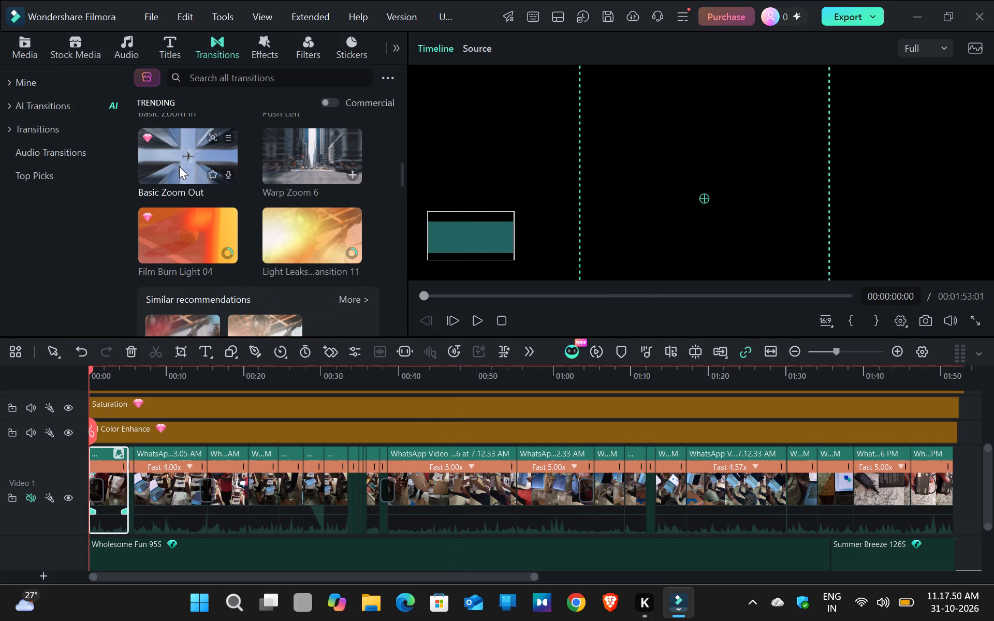
{"action": "left_click_drag", "start_coordinate": [179, 166], "coordinate": [685, 503]}
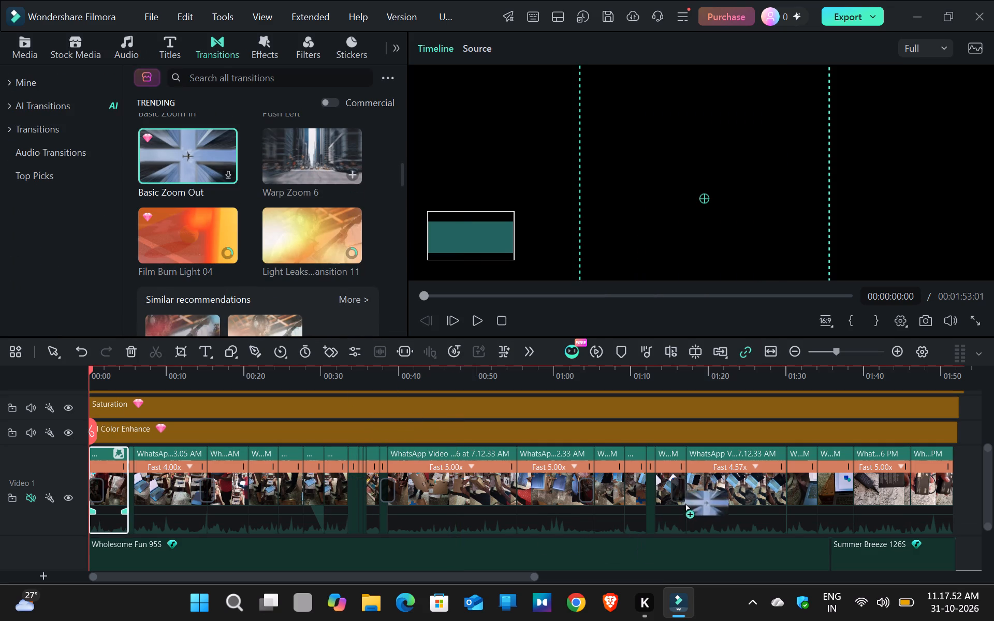
{"action": "left_click_drag", "start_coordinate": [685, 503], "coordinate": [691, 498]}
{"action": "double_click", "coordinate": [688, 497]}
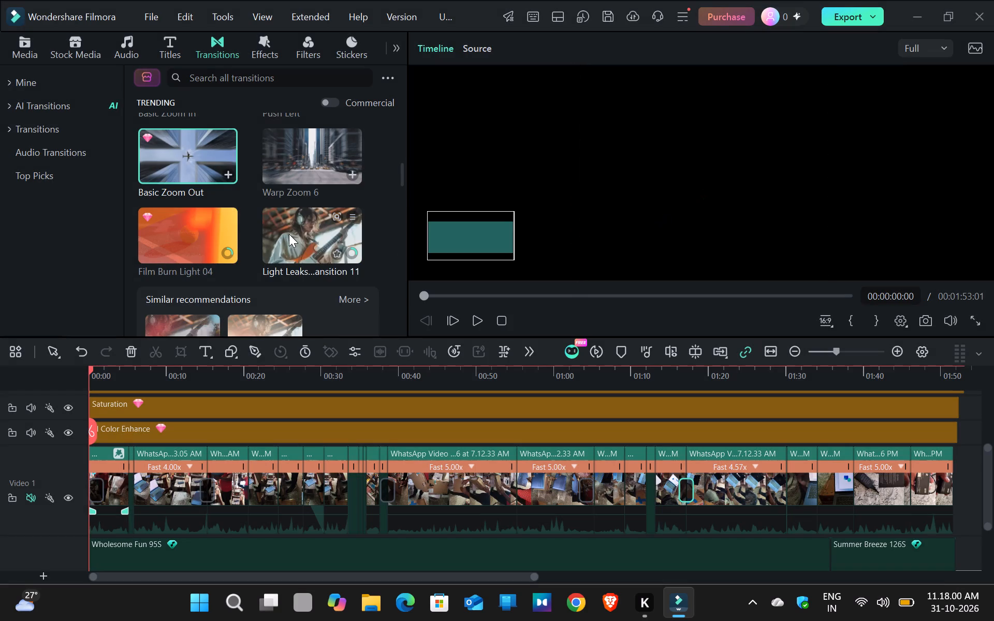
Add the Warp Zoom 6 transition at the end of the long 5.00x clip, about 0:55 on Video 1.
{"action": "left_click_drag", "start_coordinate": [311, 166], "coordinate": [472, 442]}
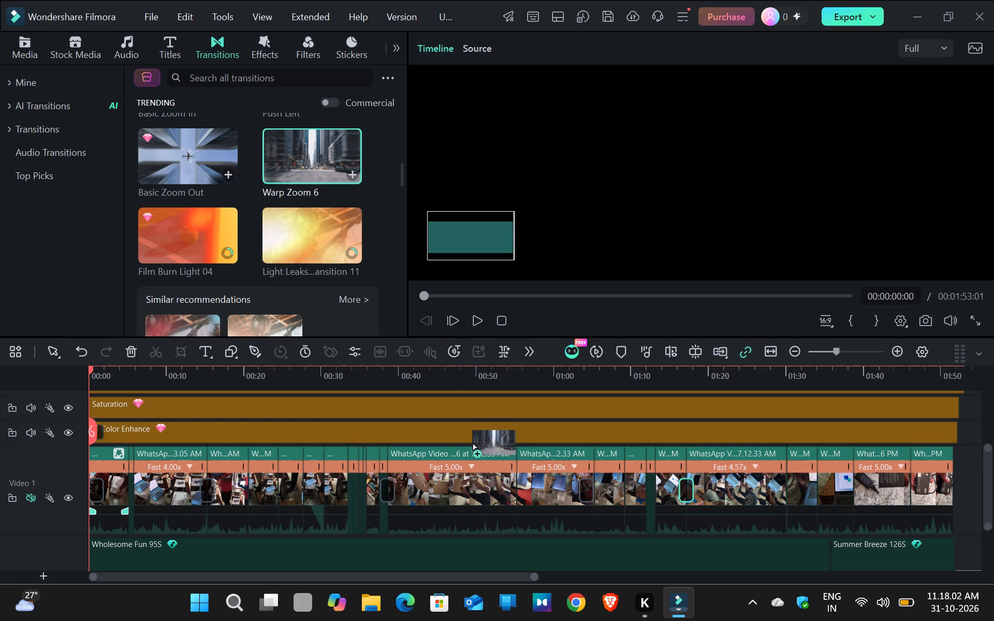
{"action": "left_click_drag", "start_coordinate": [472, 442], "coordinate": [476, 475]}
{"action": "left_click", "coordinate": [476, 475]}
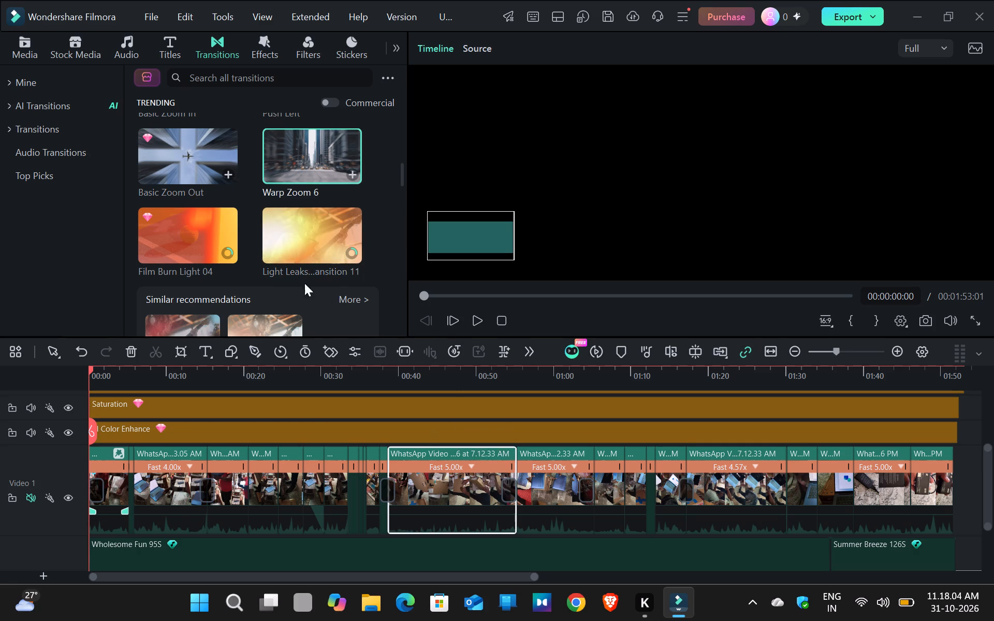
Add the Slow Zoom transition at the start of the clip beginning at about 0:21 on Video 1.
{"action": "scroll", "coordinate": [255, 244], "scroll_direction": "down", "scroll_amount": 1}
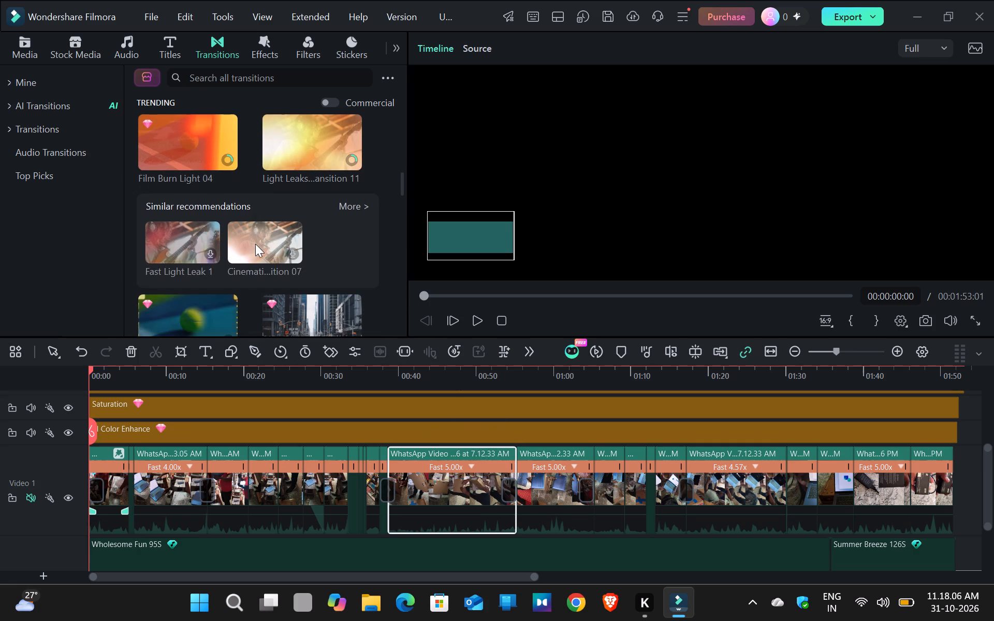
{"action": "scroll", "coordinate": [255, 244], "scroll_direction": "down", "scroll_amount": 2}
{"action": "scroll", "coordinate": [255, 244], "scroll_direction": "up", "scroll_amount": 1}
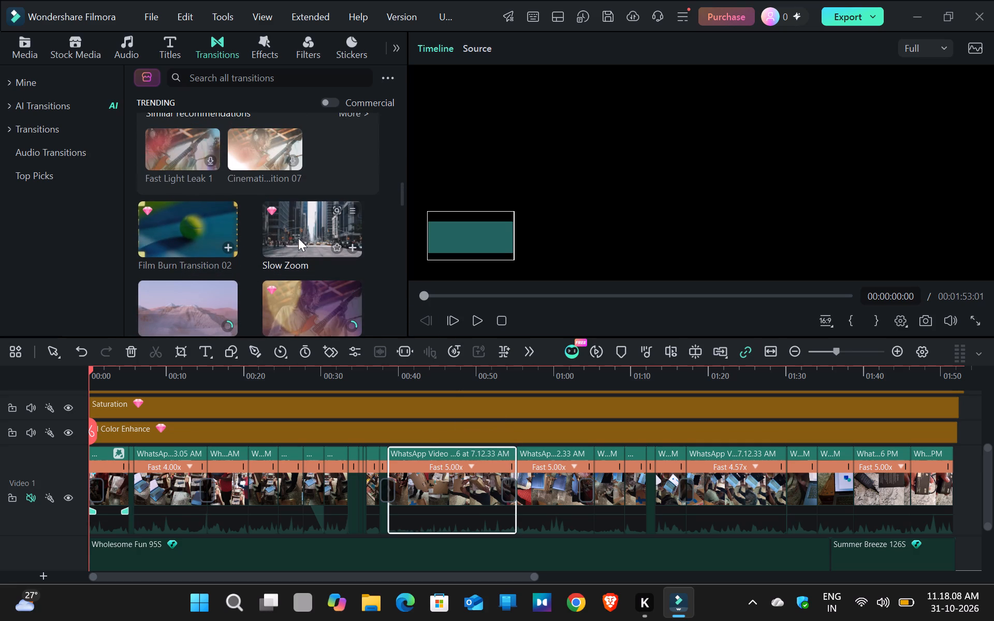
{"action": "left_click_drag", "start_coordinate": [298, 238], "coordinate": [241, 480]}
{"action": "left_click_drag", "start_coordinate": [241, 480], "coordinate": [257, 481]}
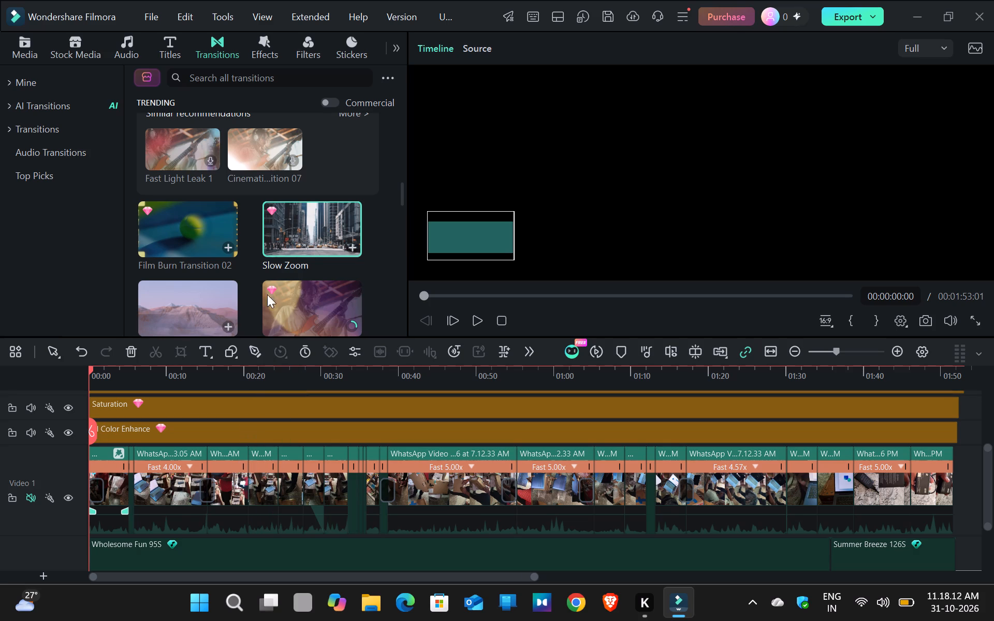
{"action": "left_click_drag", "start_coordinate": [291, 243], "coordinate": [258, 490]}
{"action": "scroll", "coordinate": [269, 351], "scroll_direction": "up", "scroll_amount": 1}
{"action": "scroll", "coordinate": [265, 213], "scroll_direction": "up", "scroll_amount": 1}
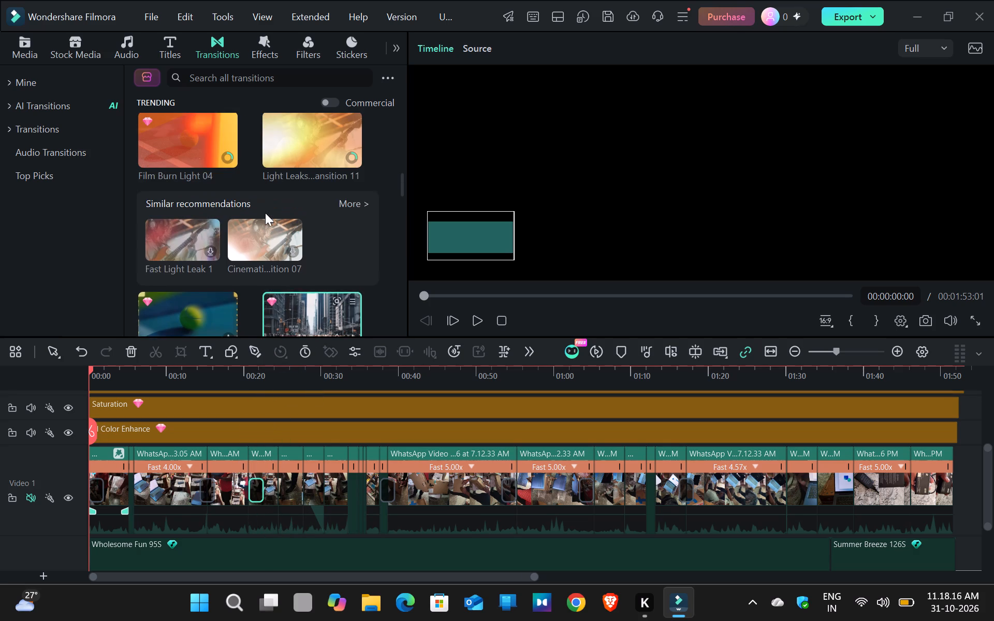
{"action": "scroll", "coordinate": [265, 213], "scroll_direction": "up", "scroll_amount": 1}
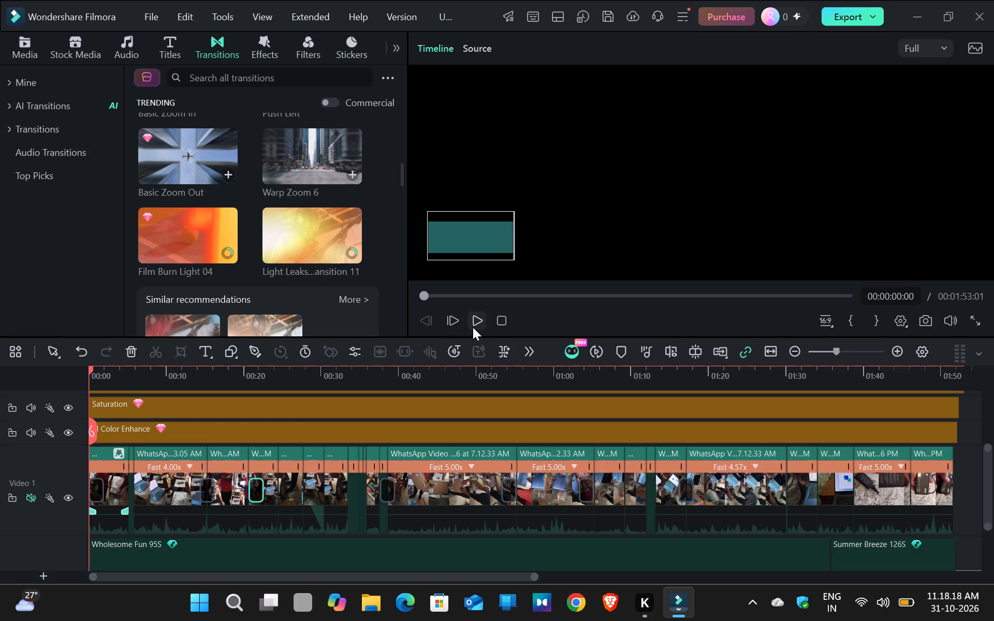
Play the edited video from the beginning to review it while browsing the audio transitions and trending title effects.
{"action": "left_click", "coordinate": [473, 327]}
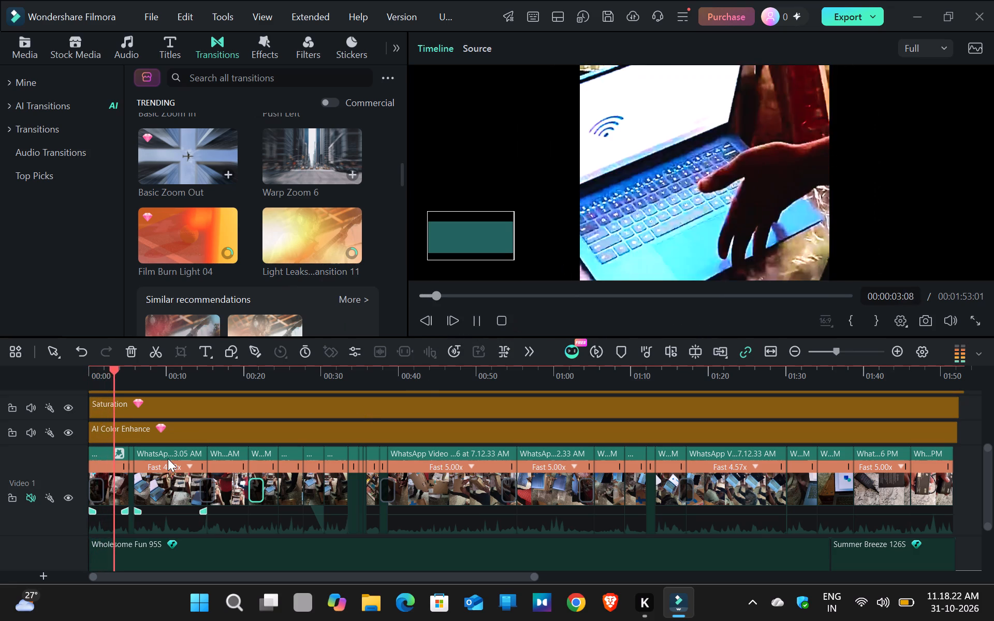
{"action": "scroll", "coordinate": [196, 454], "scroll_direction": "up", "scroll_amount": 3}
{"action": "scroll", "coordinate": [275, 278], "scroll_direction": "up", "scroll_amount": 1}
{"action": "left_click", "coordinate": [64, 159]}
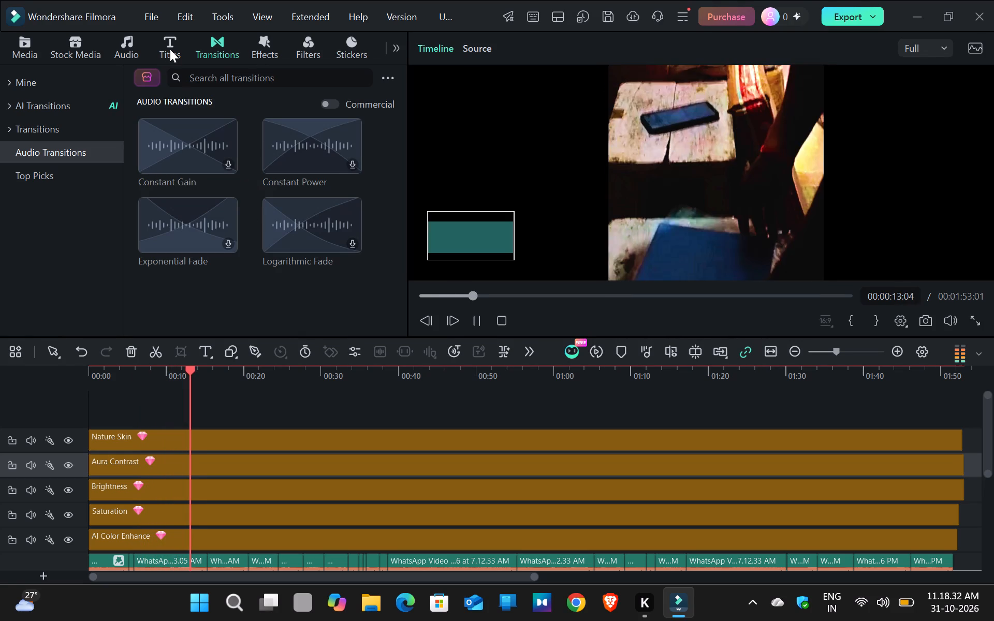
{"action": "left_click", "coordinate": [170, 49]}
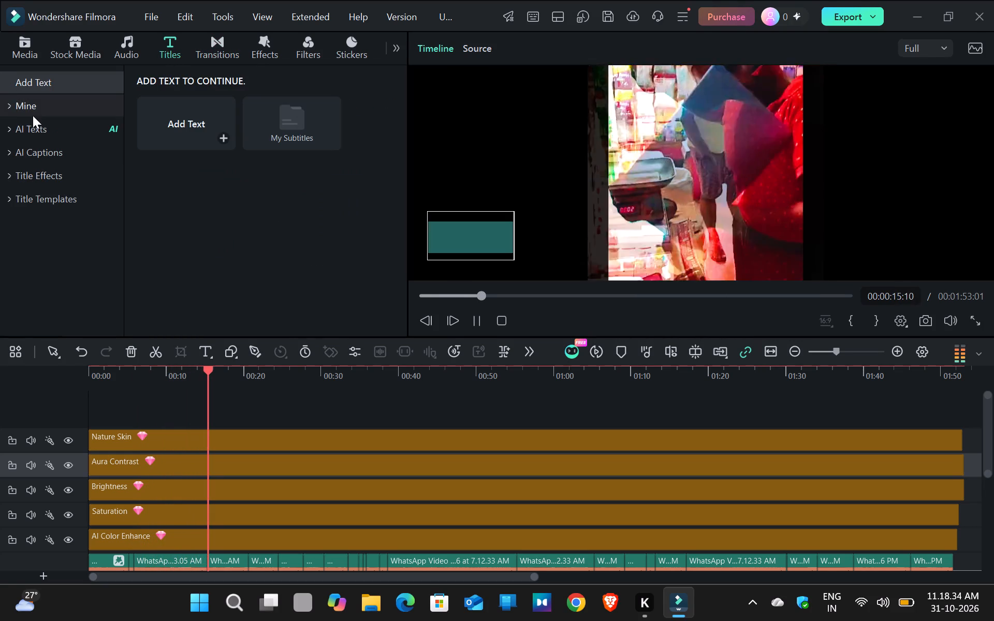
{"action": "left_click", "coordinate": [54, 183]}
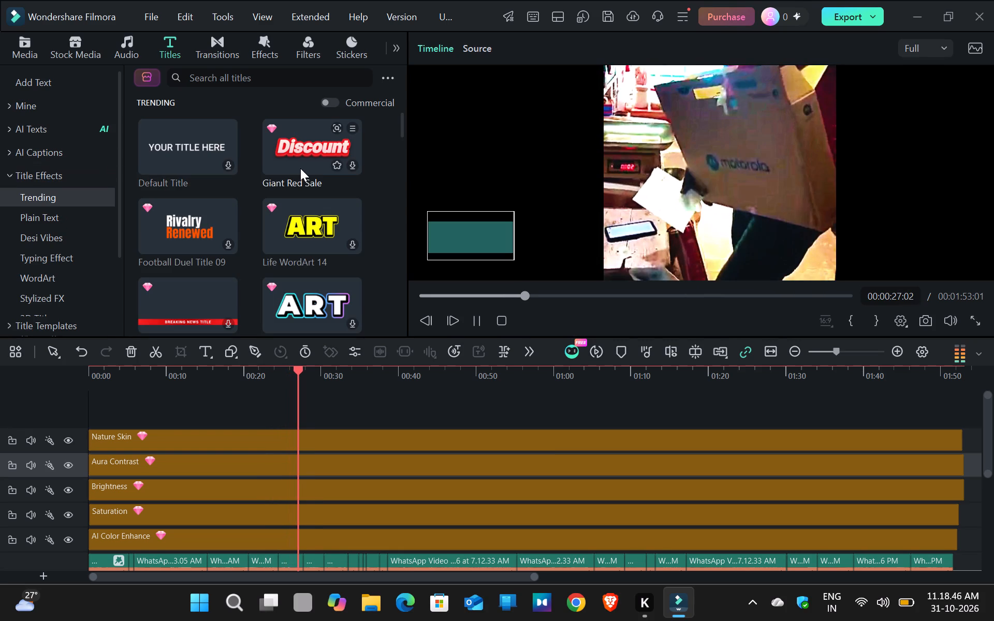
{"action": "scroll", "coordinate": [302, 232], "scroll_direction": "down", "scroll_amount": 3}
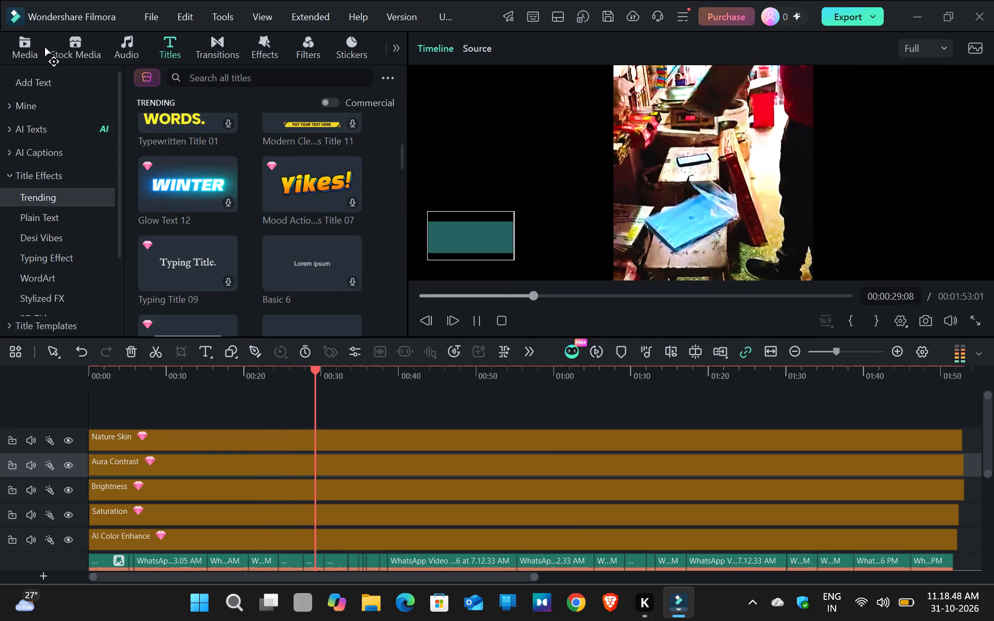
Browse the Solid Color, Motion Background and Space stock media while reviewing the video's playback up to about 0:53.
{"action": "left_click", "coordinate": [72, 45]}
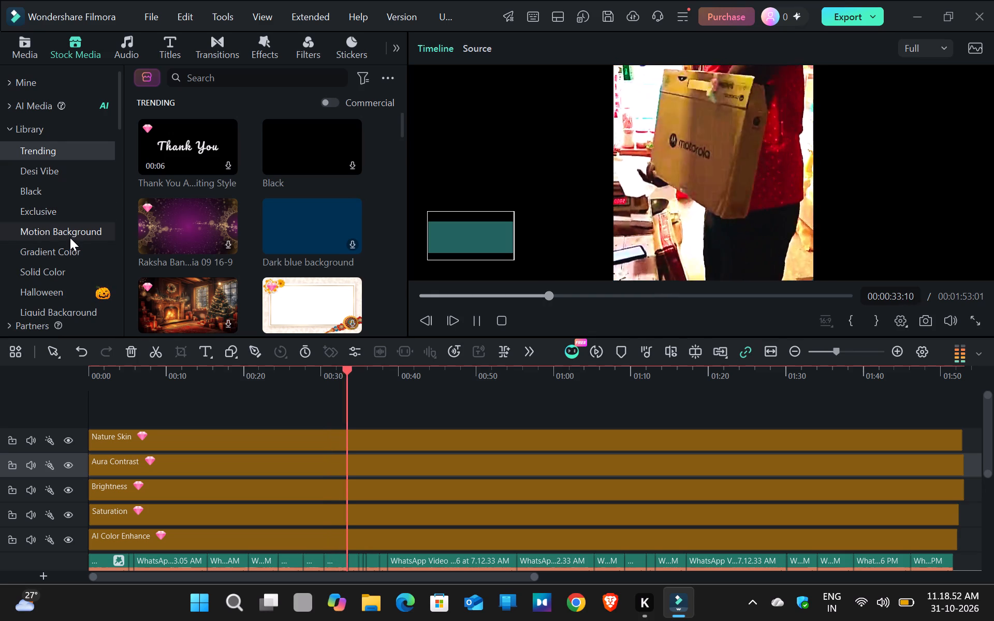
{"action": "scroll", "coordinate": [255, 224], "scroll_direction": "down", "scroll_amount": 3}
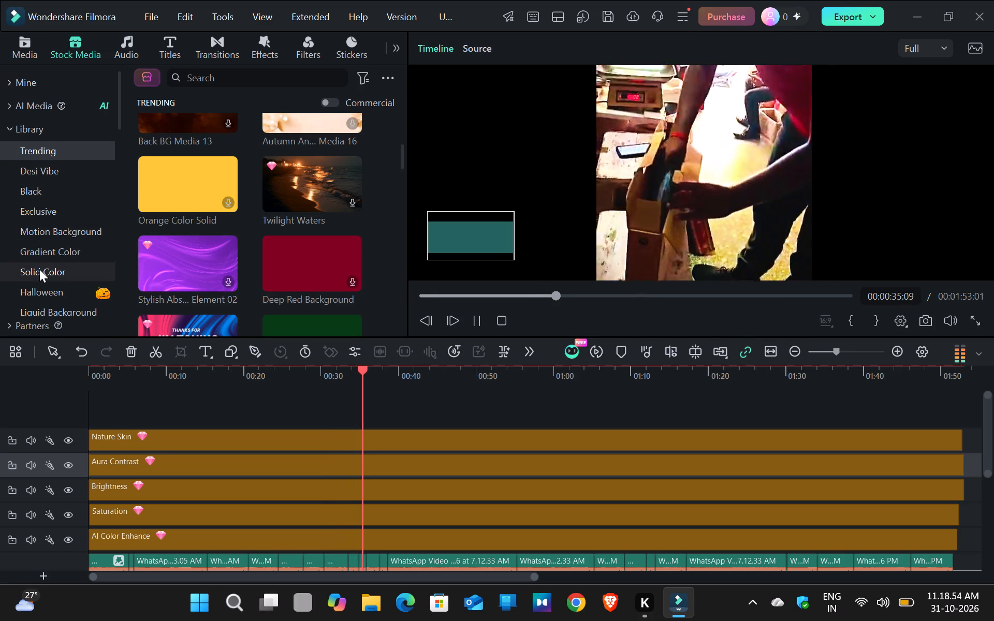
{"action": "left_click", "coordinate": [39, 269]}
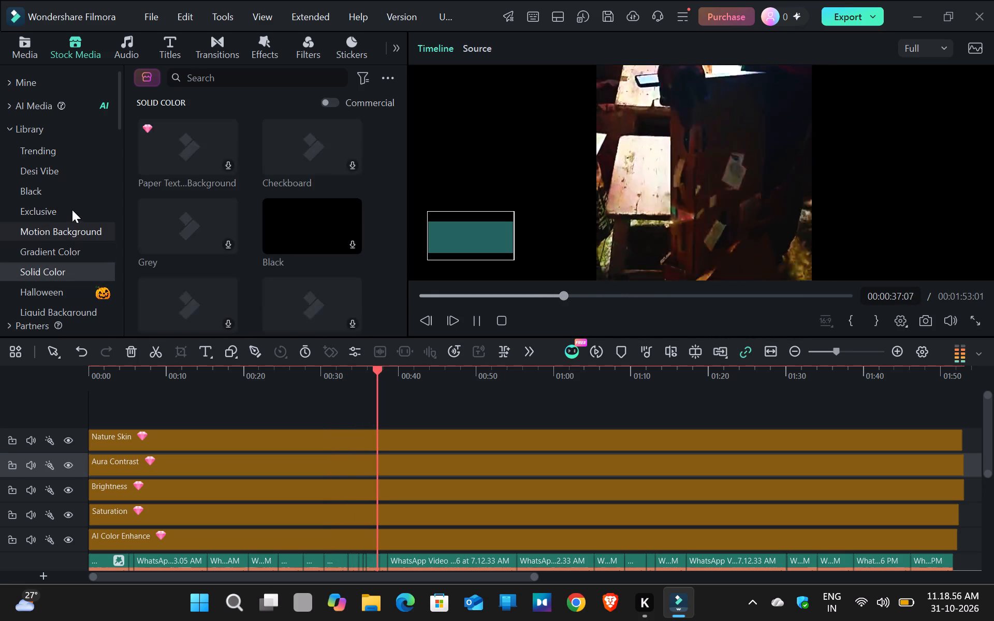
{"action": "left_click", "coordinate": [72, 239]}
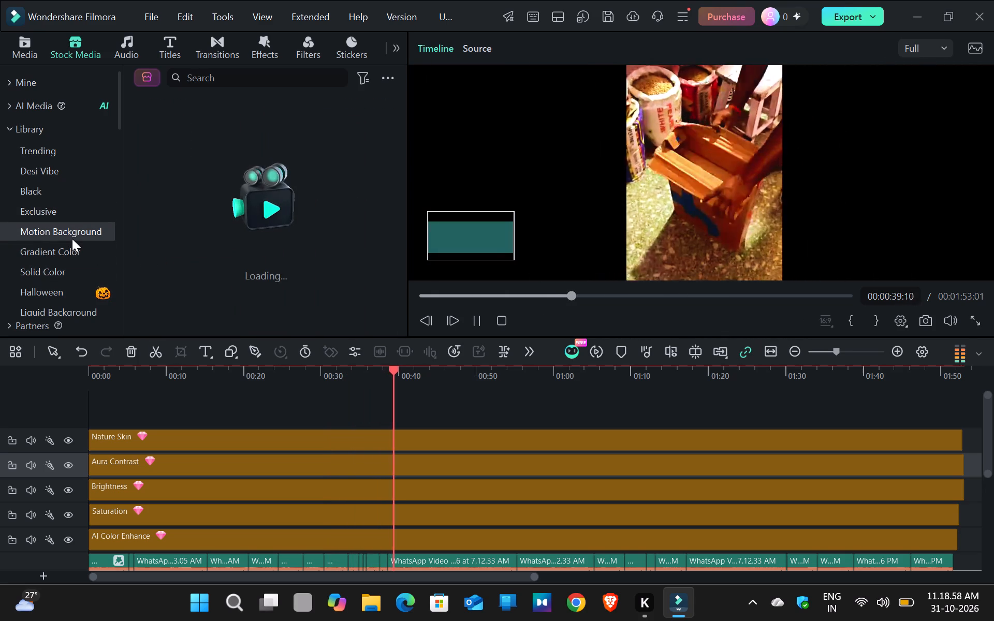
{"action": "scroll", "coordinate": [72, 239], "scroll_direction": "down", "scroll_amount": 5}
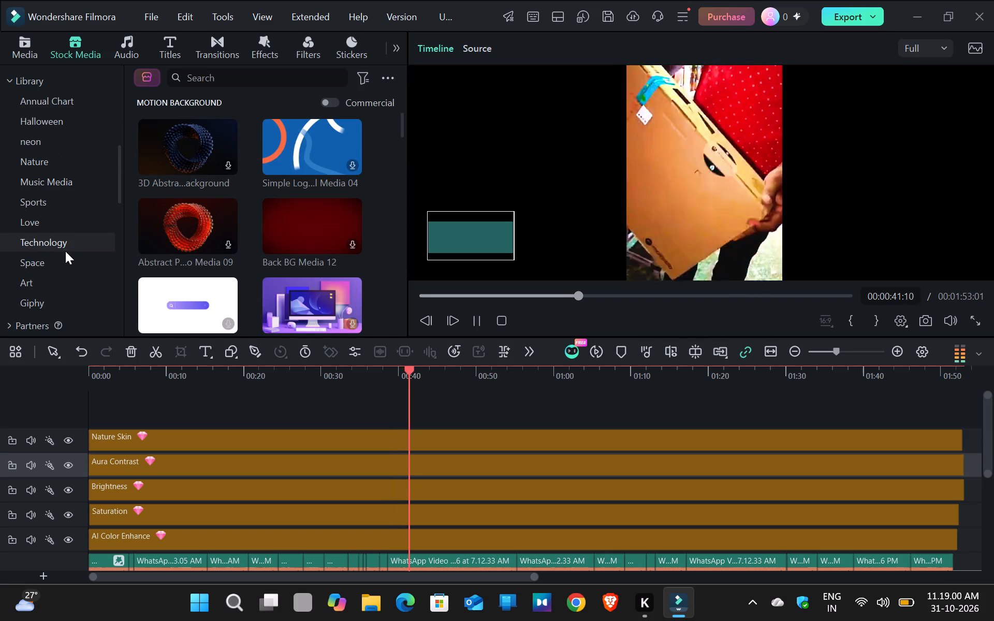
{"action": "left_click", "coordinate": [65, 267]}
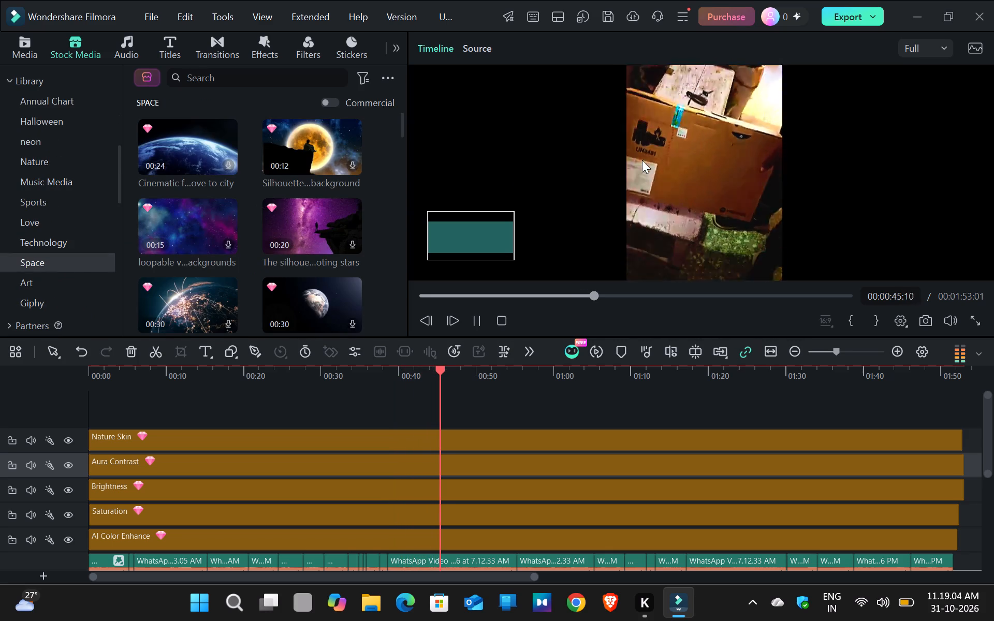
{"action": "left_click", "coordinate": [475, 312]}
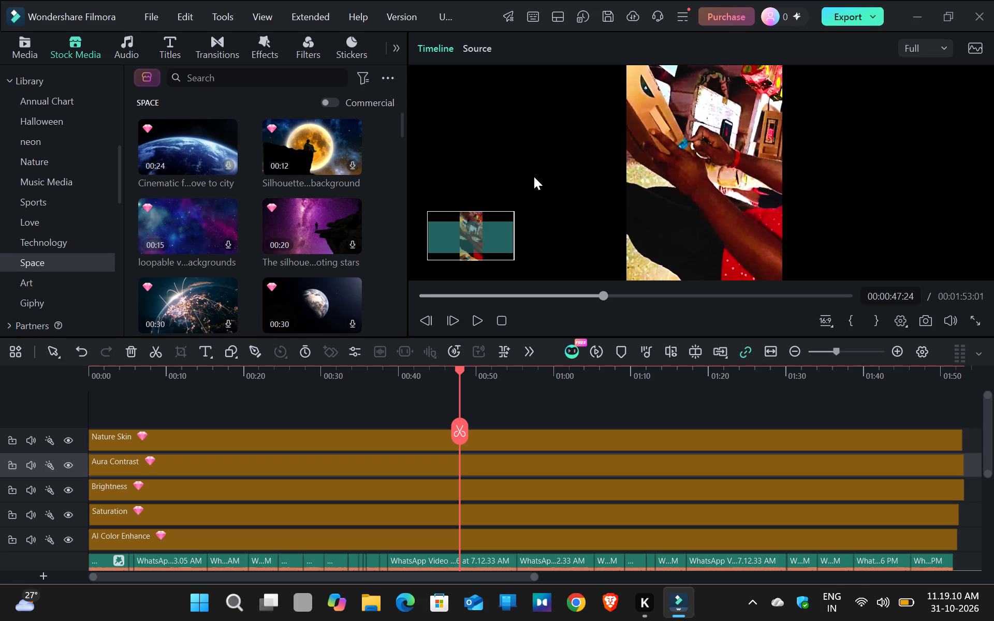
{"action": "left_click", "coordinate": [483, 316]}
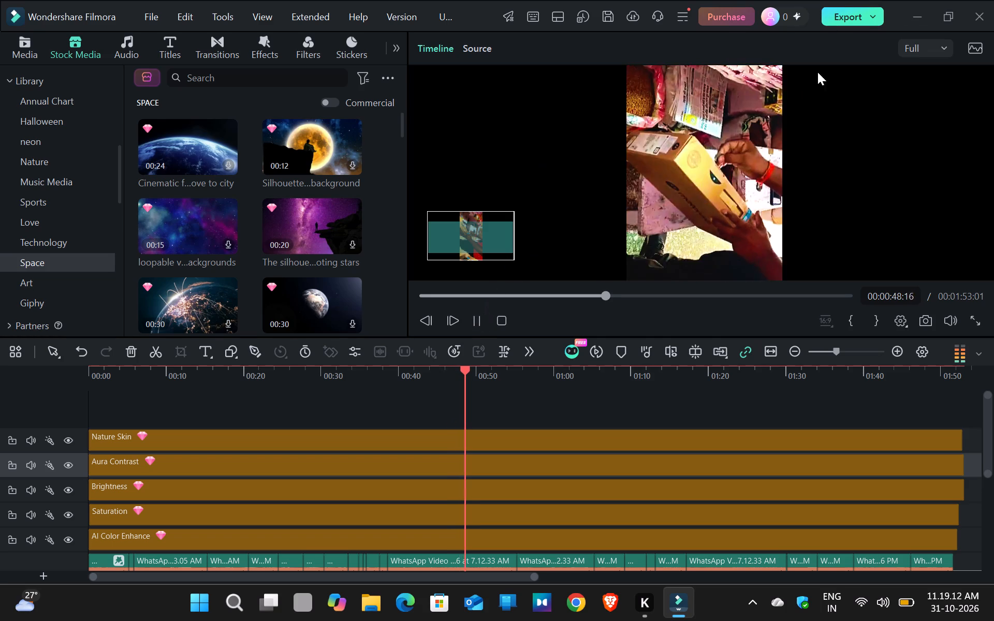
{"action": "left_click", "coordinate": [474, 317]}
{"action": "left_click", "coordinate": [474, 317]}
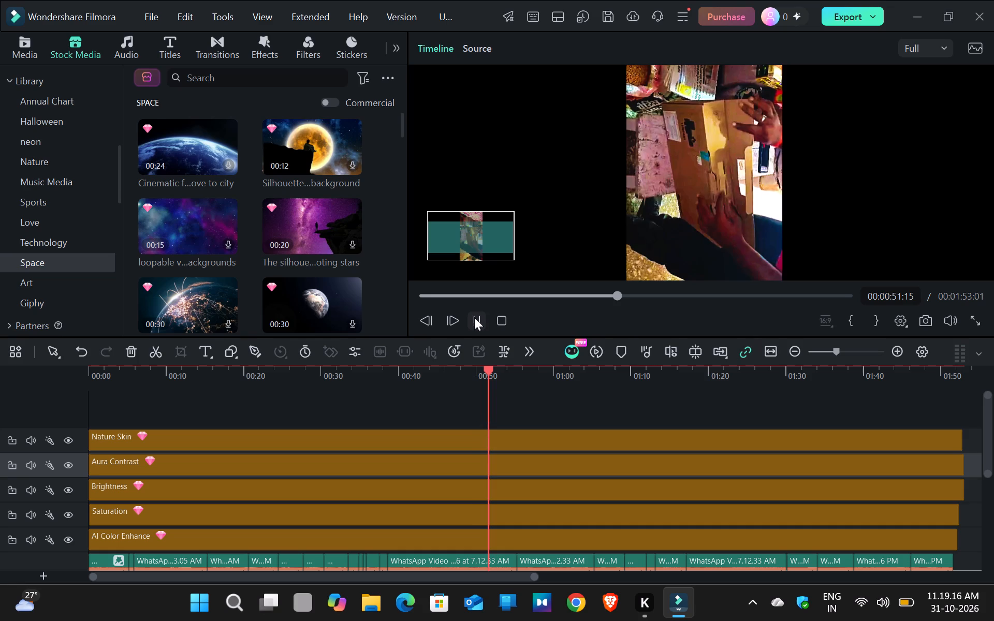
{"action": "left_click", "coordinate": [474, 317]}
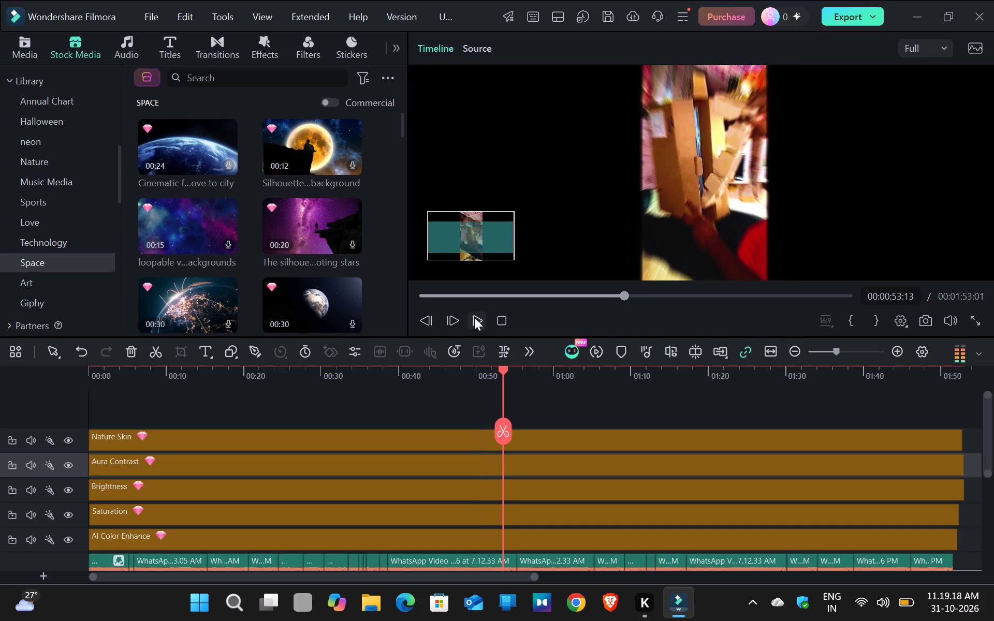